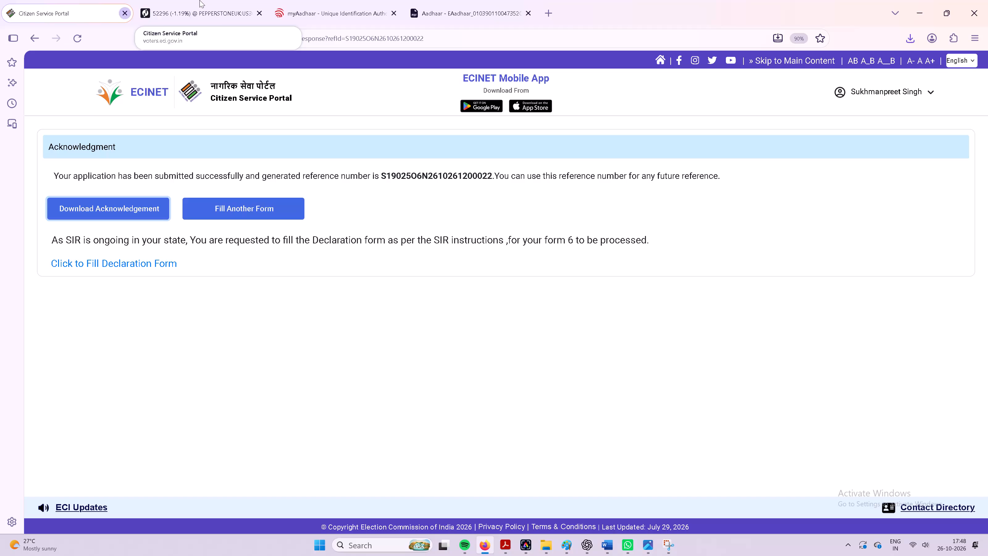
# Find the YouTube app through the system search and launch it.
pyautogui.click(365, 546)
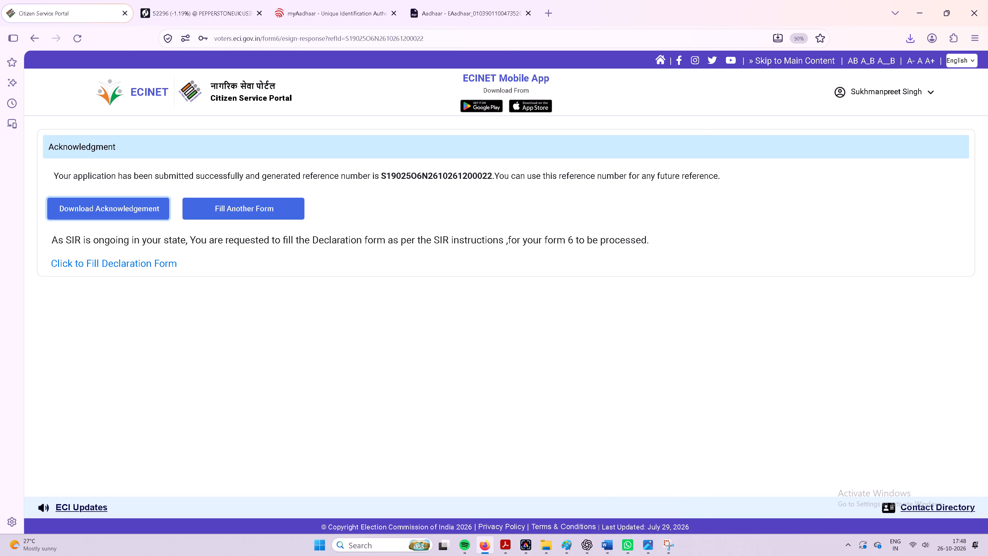
pyautogui.press('y')
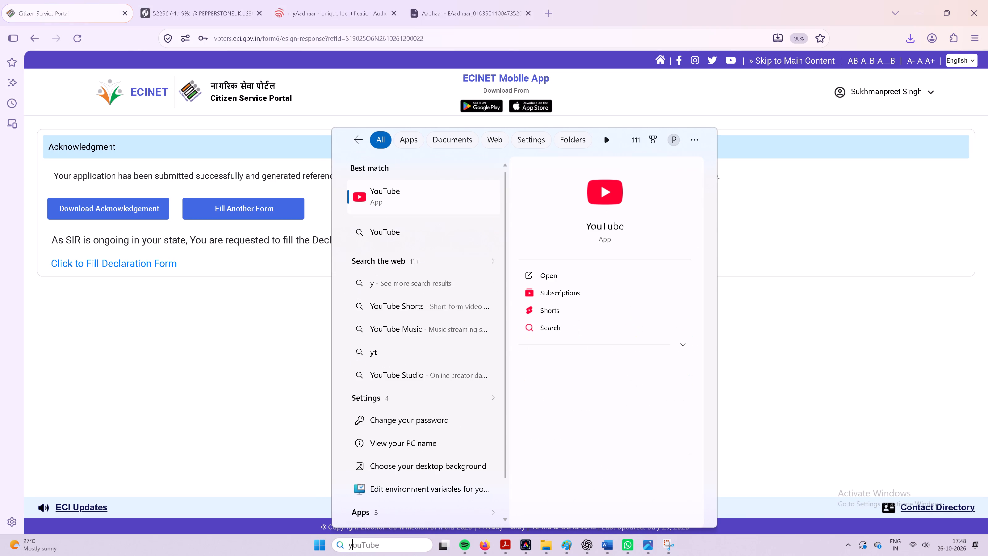
pyautogui.write('ou')
pyautogui.press('Return')
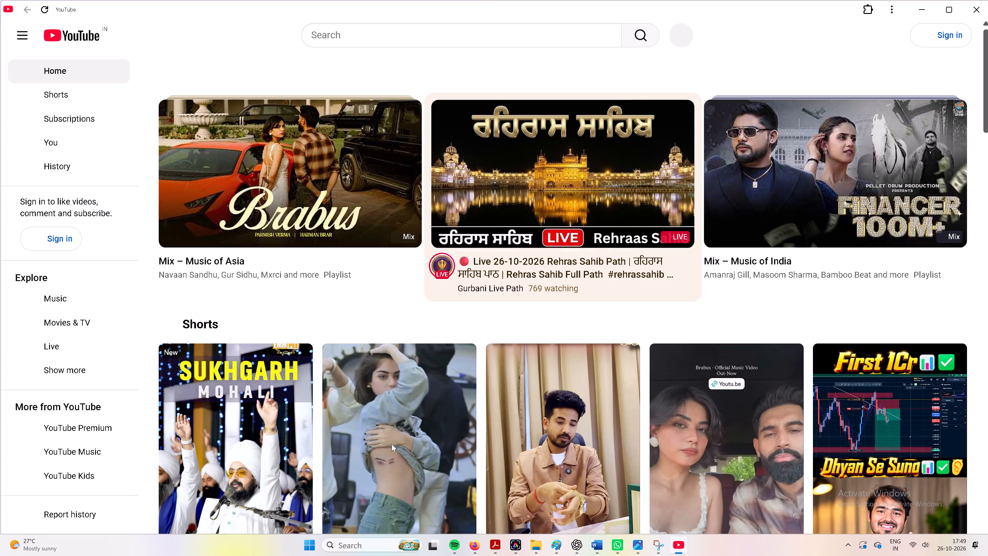
# Browse the YouTube home feed, open the "ACTIVATE 100% OF YOUR BRAIN" live stream by Relaxed Mind, and skip its advert.
pyautogui.scroll(-1, 391, 444)
pyautogui.scroll(-5, 671, 327)
pyautogui.scroll(2, 969, 280)
pyautogui.scroll(-2, 968, 282)
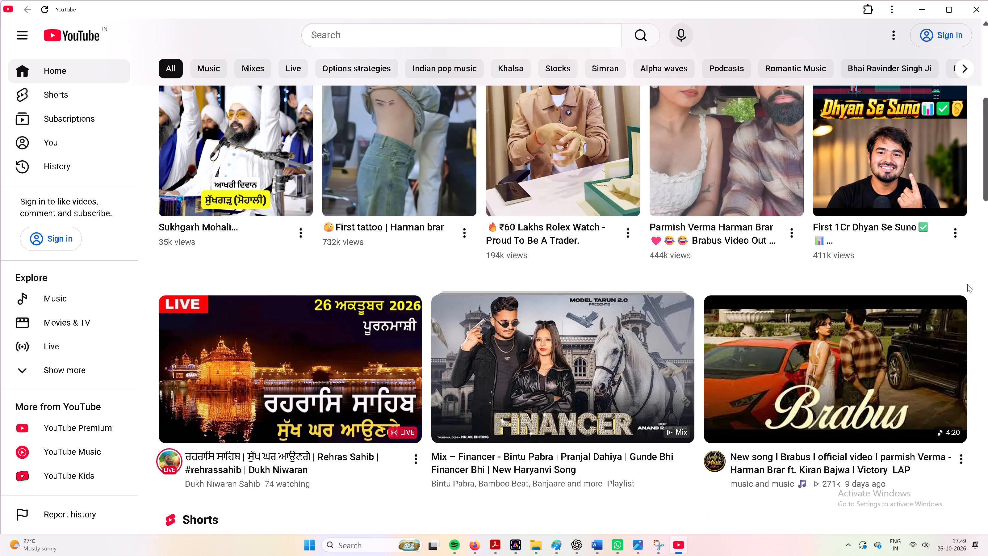
pyautogui.scroll(-1, 967, 284)
pyautogui.scroll(-4, 986, 260)
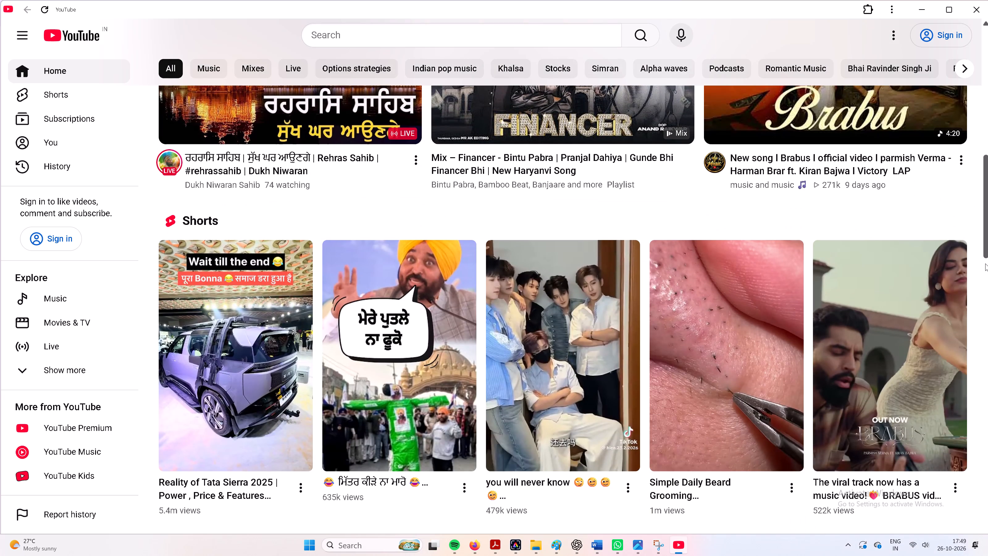
pyautogui.scroll(-4, 904, 259)
pyautogui.scroll(-3, 871, 280)
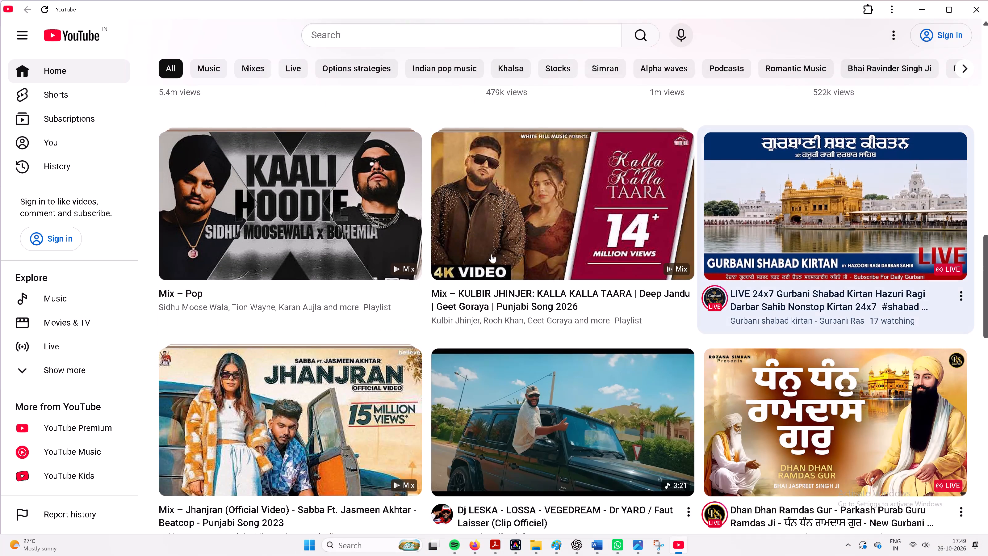
pyautogui.scroll(-3, 308, 228)
pyautogui.scroll(-2, 516, 272)
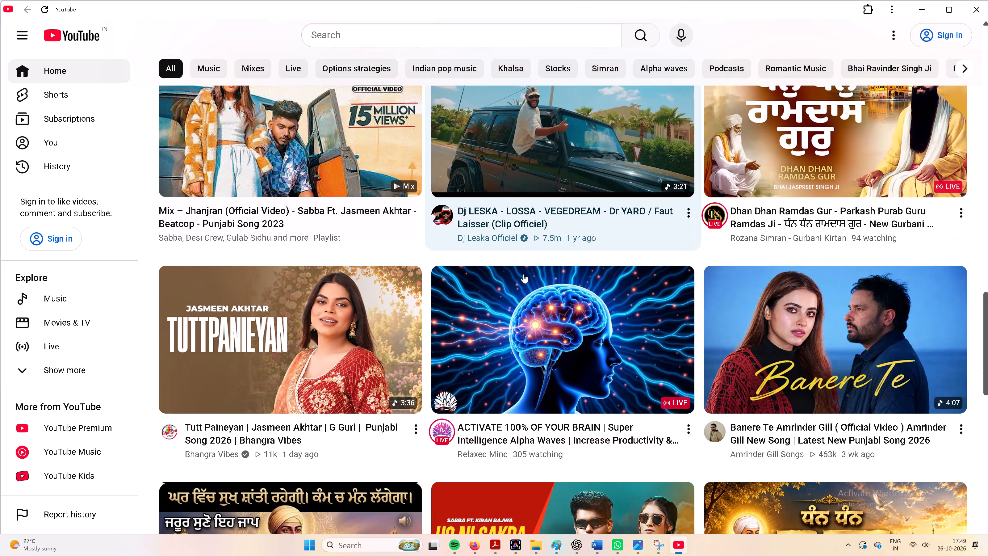
pyautogui.click(584, 351)
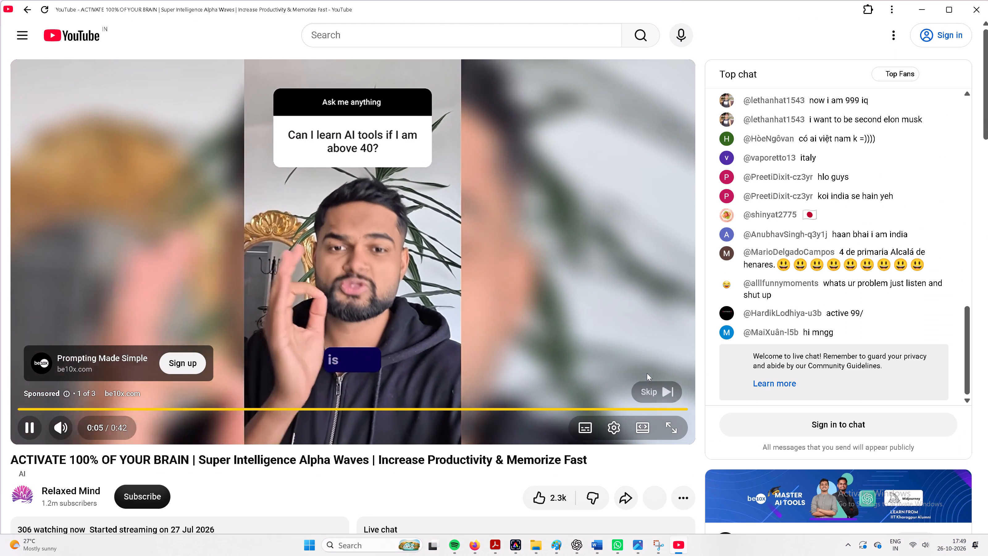
pyautogui.click(651, 394)
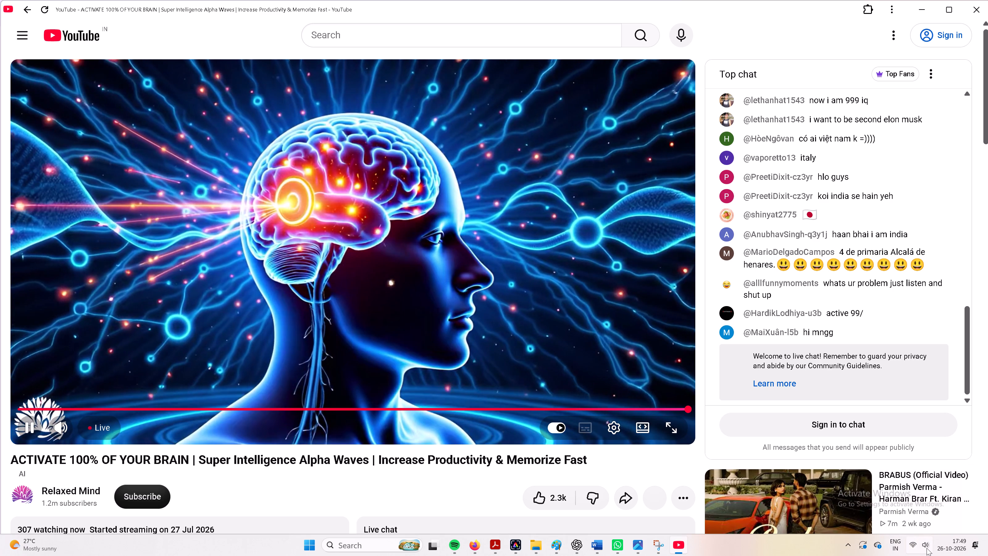
# Raise the system volume slightly.
pyautogui.click(927, 548)
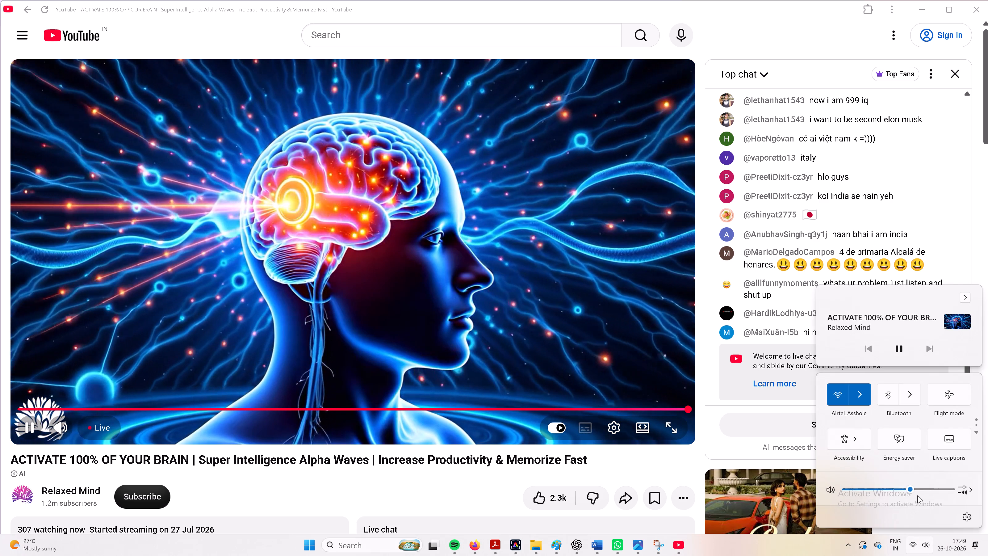
pyautogui.click(921, 489)
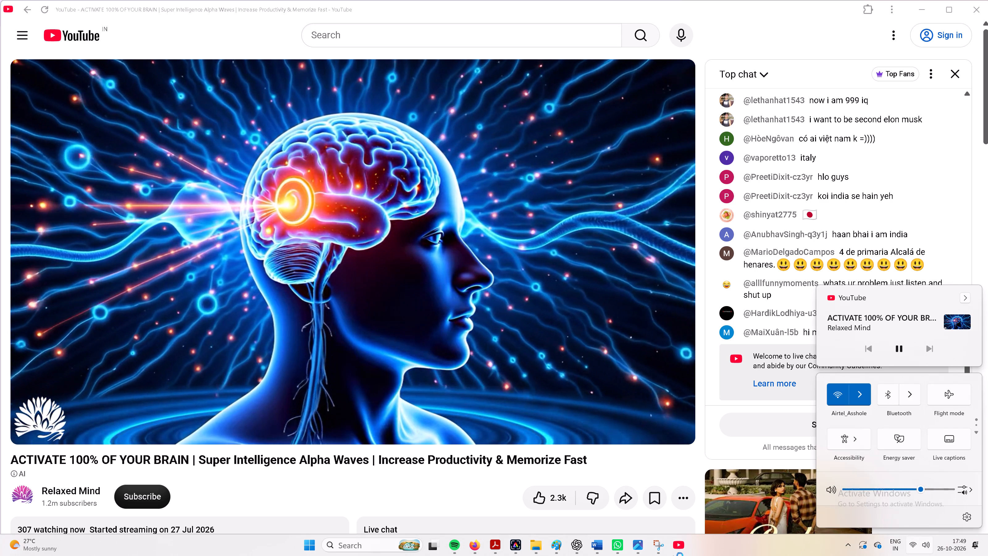
# Switch back to Firefox and close the Citizen Service Portal page.
pyautogui.click(679, 548)
pyautogui.click(679, 548)
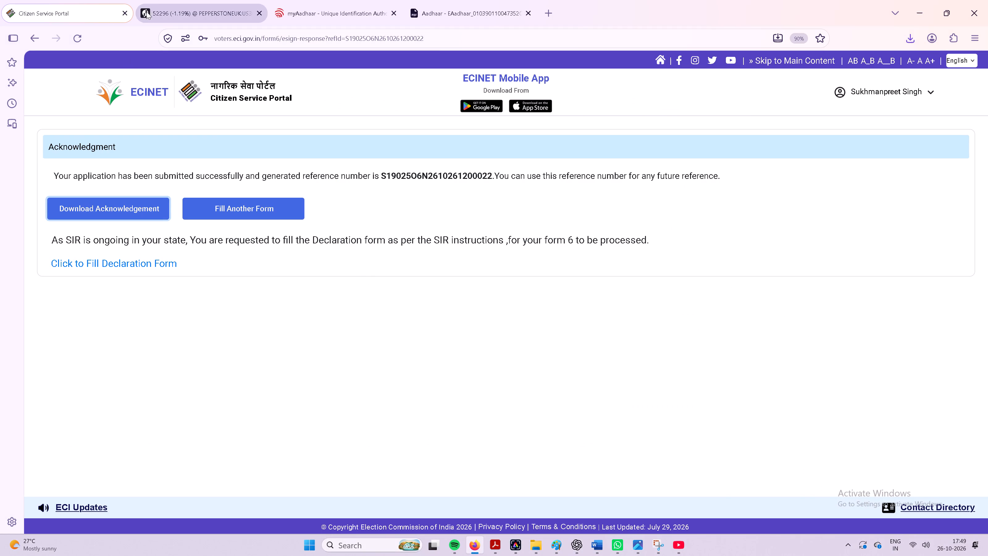
pyautogui.click(125, 12)
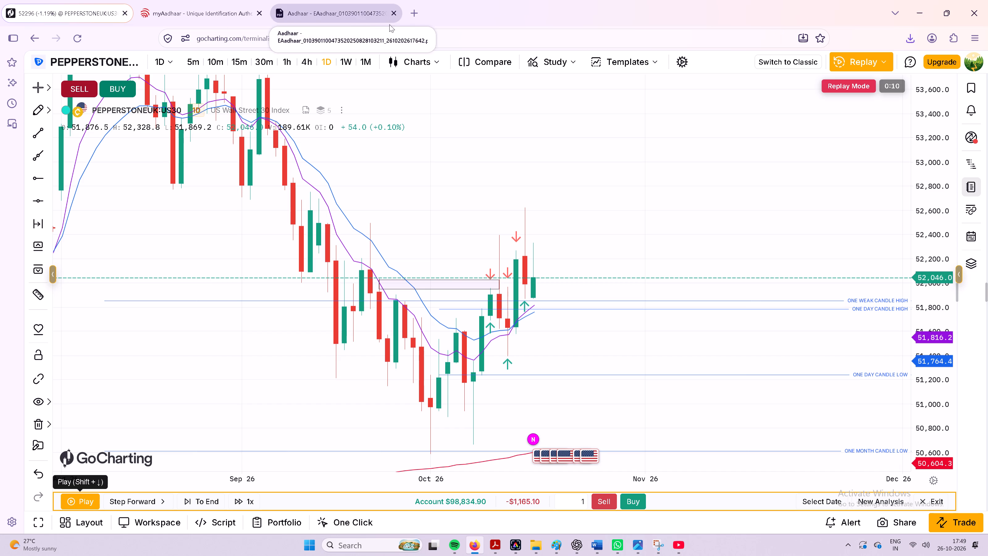
# Open the Delta Exchange website (delta.exchange) in a new browser tab.
pyautogui.click(411, 15)
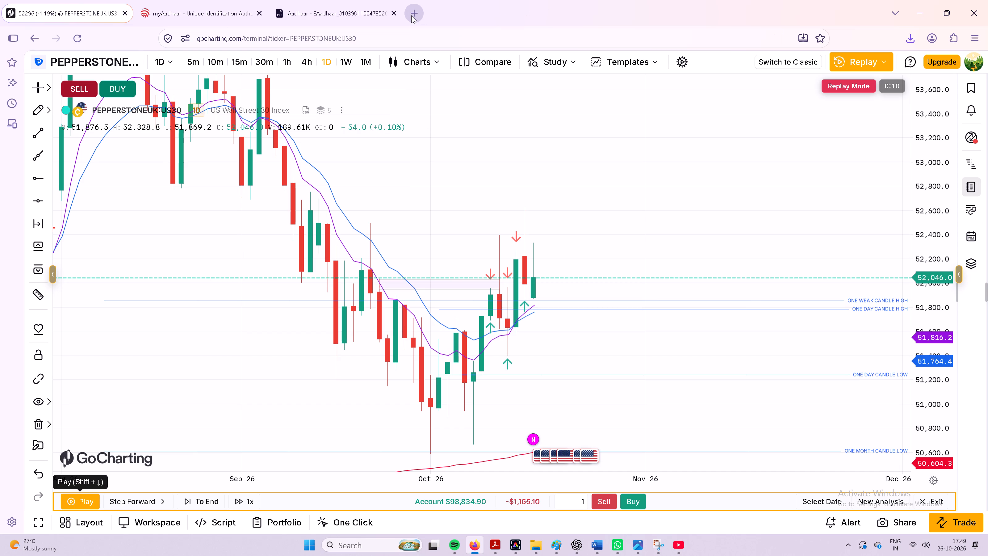
pyautogui.click(402, 42)
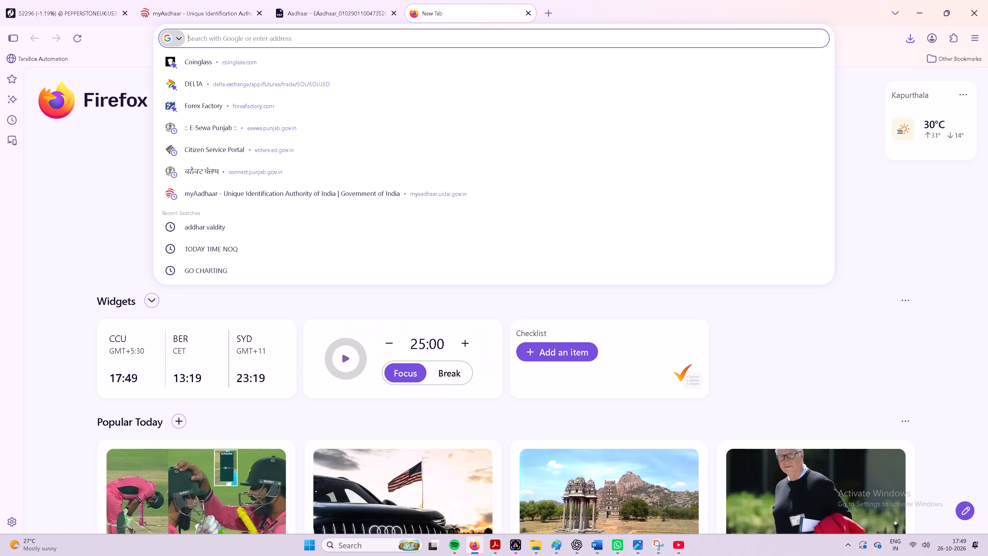
pyautogui.write('de')
pyautogui.press('l')
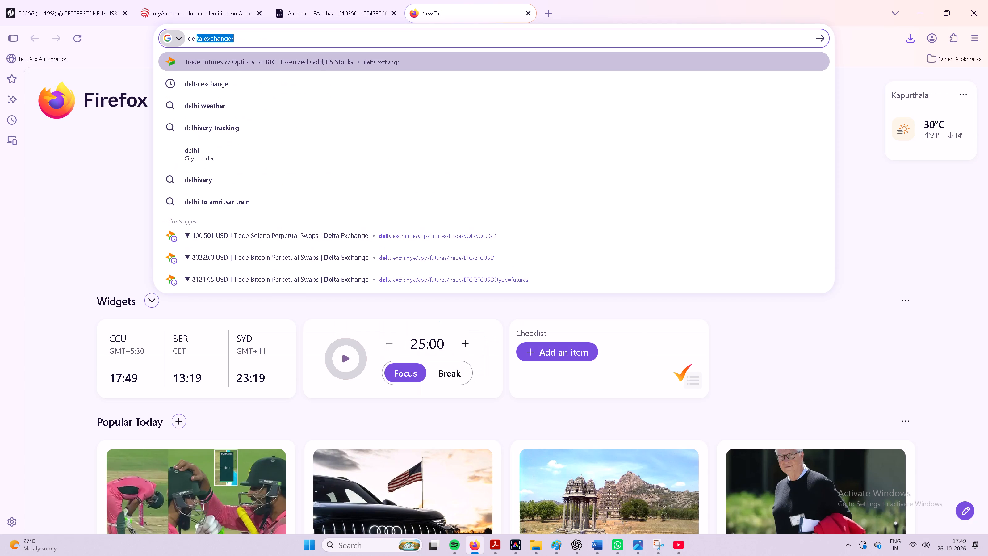
pyautogui.write('ta')
pyautogui.press('Return')
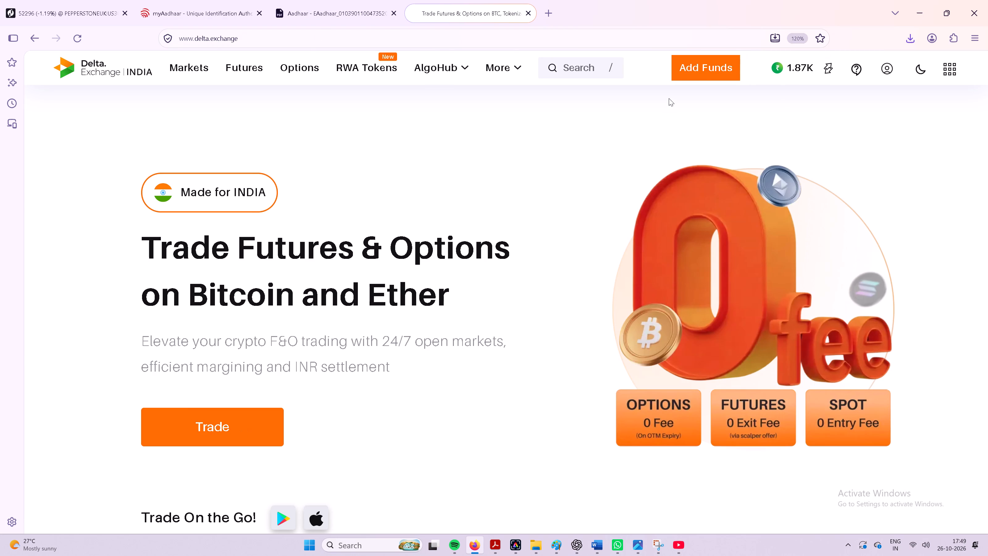
# Go to Delta Exchange's futures markets and open the trading page of the BTCUSD Bitcoin Perpetual contract.
pyautogui.click(265, 428)
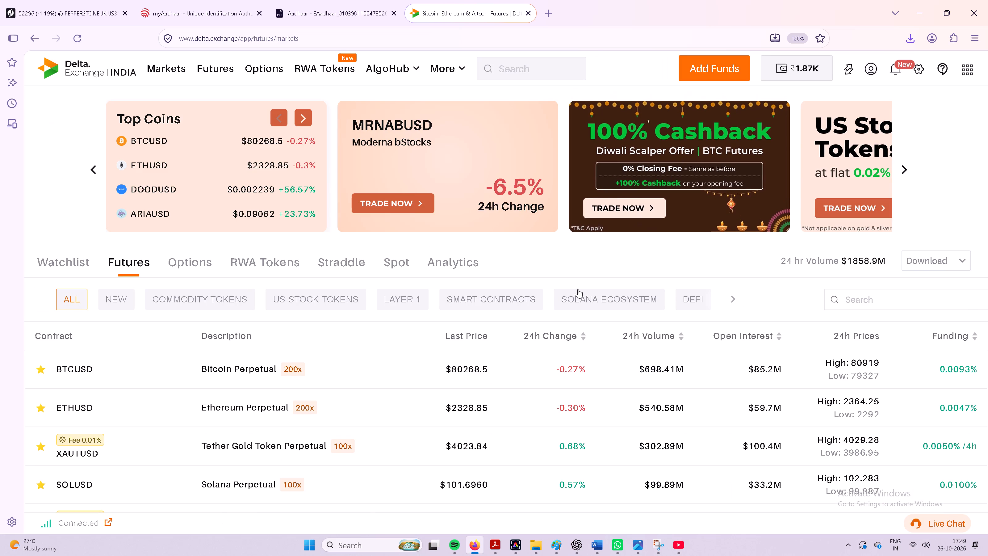
pyautogui.scroll(-2, 550, 256)
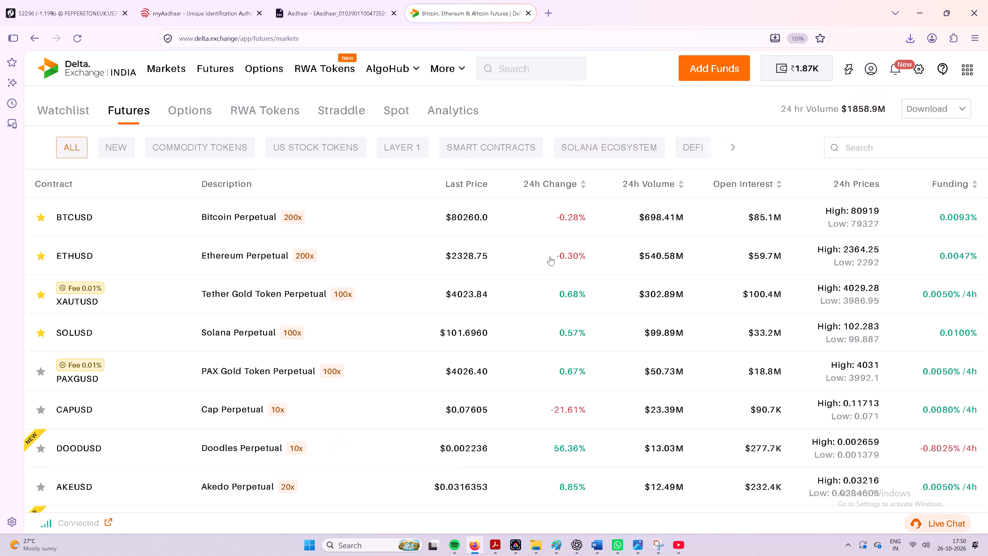
pyautogui.scroll(-2, 550, 256)
pyautogui.scroll(8, 550, 256)
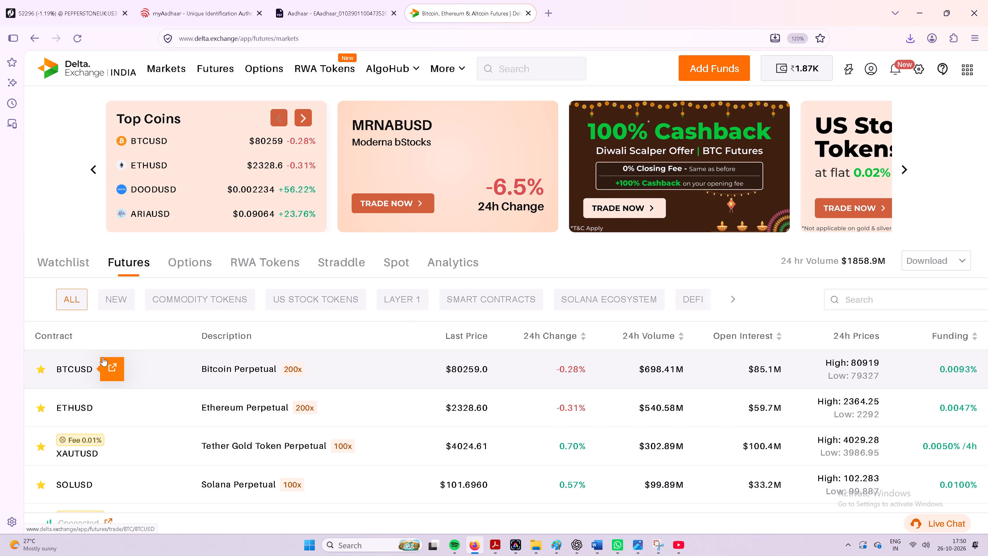
pyautogui.scroll(1, 174, 371)
pyautogui.click(174, 371)
pyautogui.scroll(-1, 174, 371)
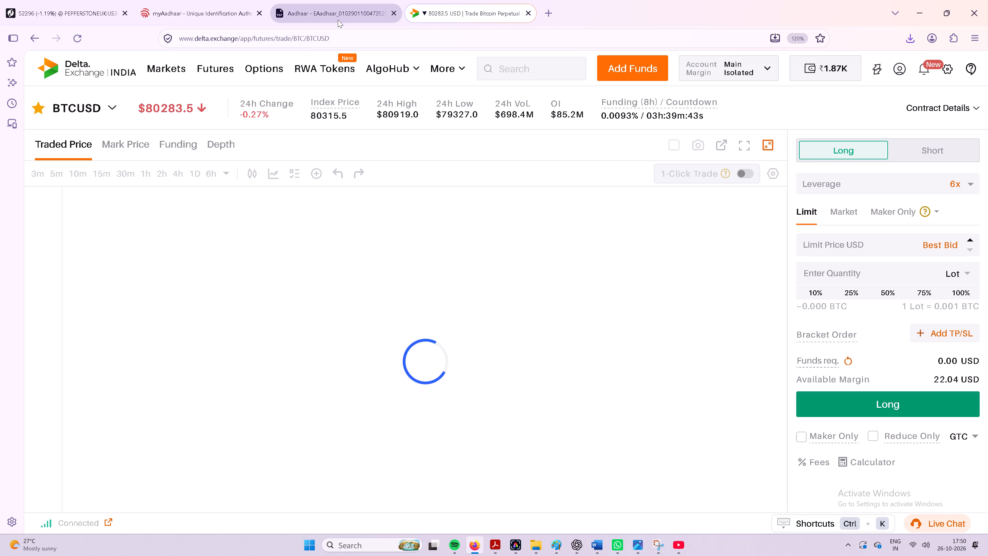
# Switch to YouTube, pause the live stream, and return to the BTCUSD trading page in Firefox.
pyautogui.click(673, 540)
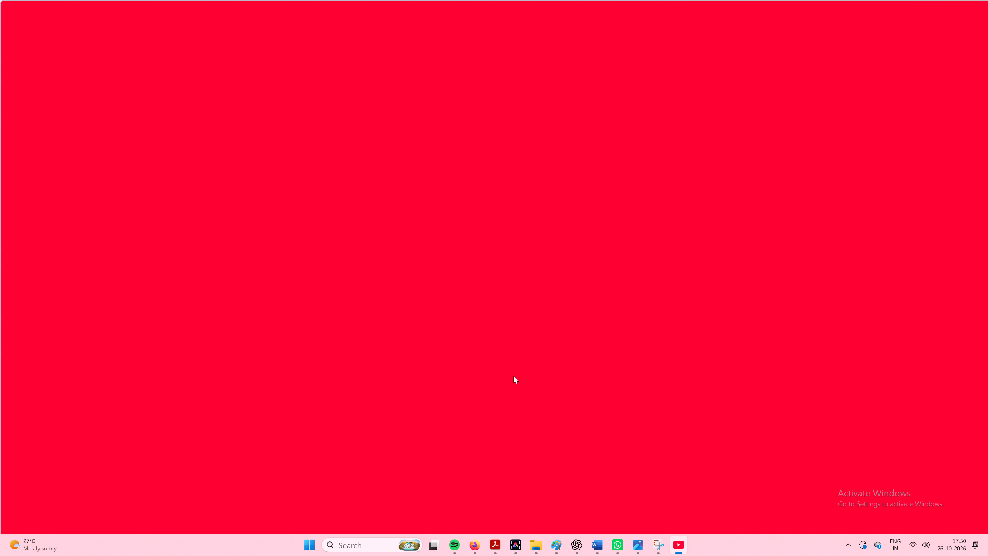
pyautogui.click(366, 205)
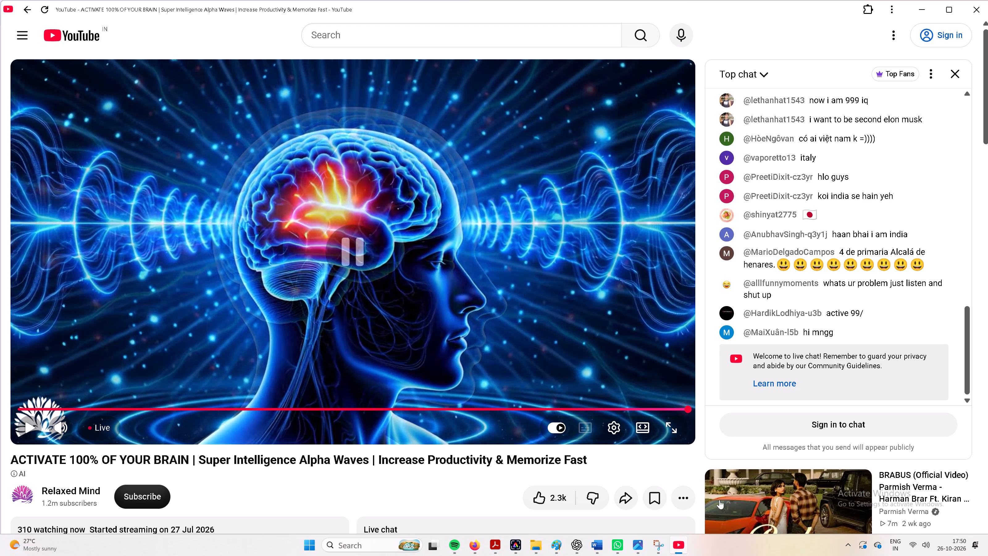
pyautogui.click(680, 547)
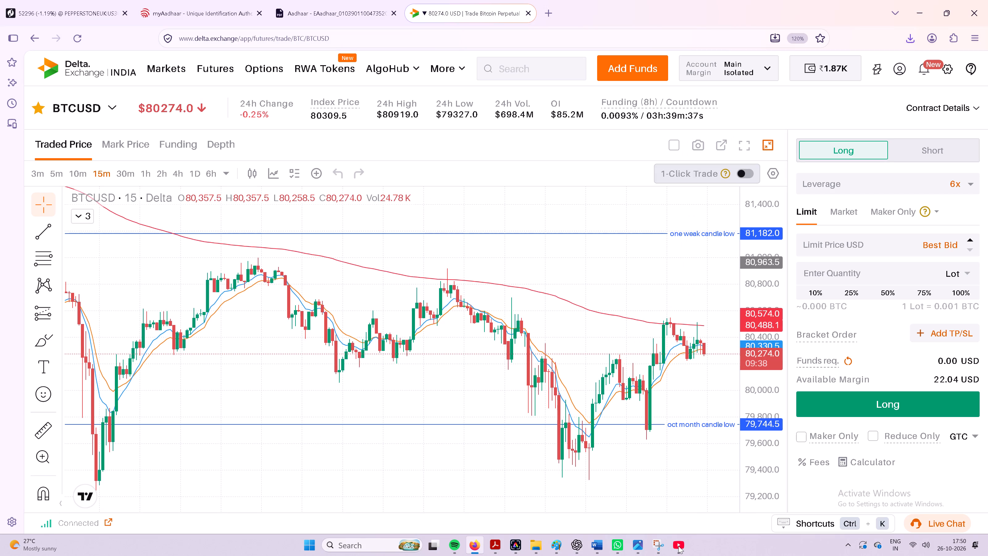
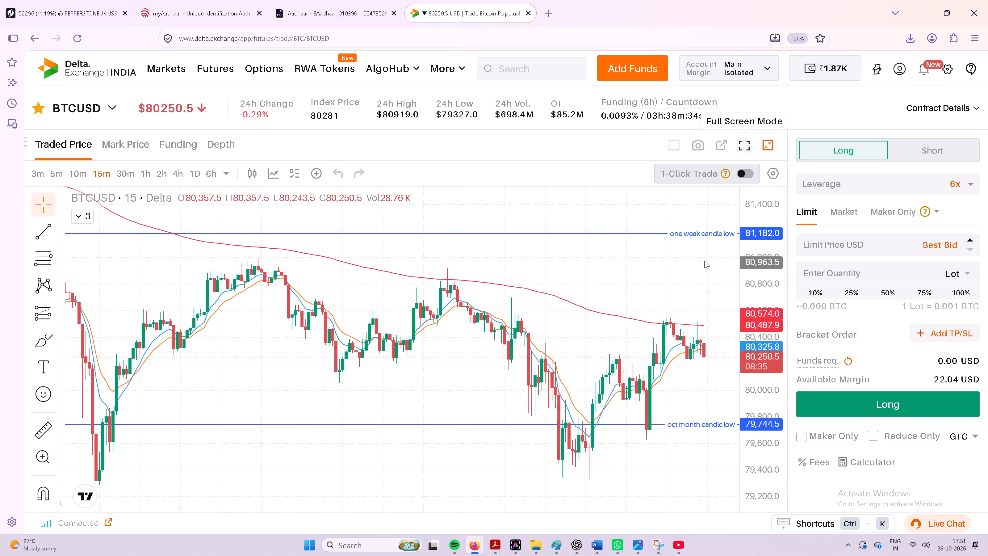
# Switch to YouTube, resume the paused live stream, and return to the BTCUSD trading page in Firefox.
pyautogui.click(680, 549)
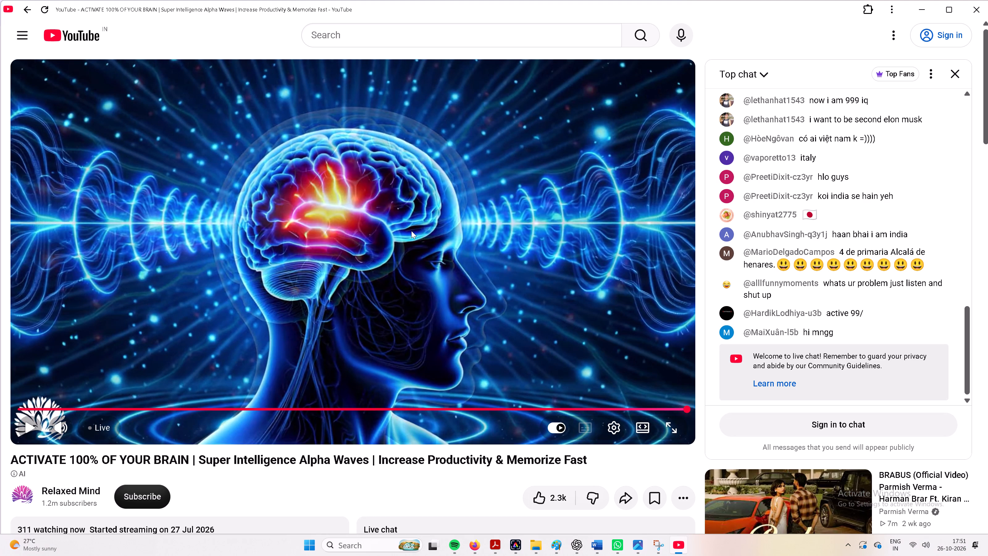
pyautogui.click(411, 231)
pyautogui.click(678, 548)
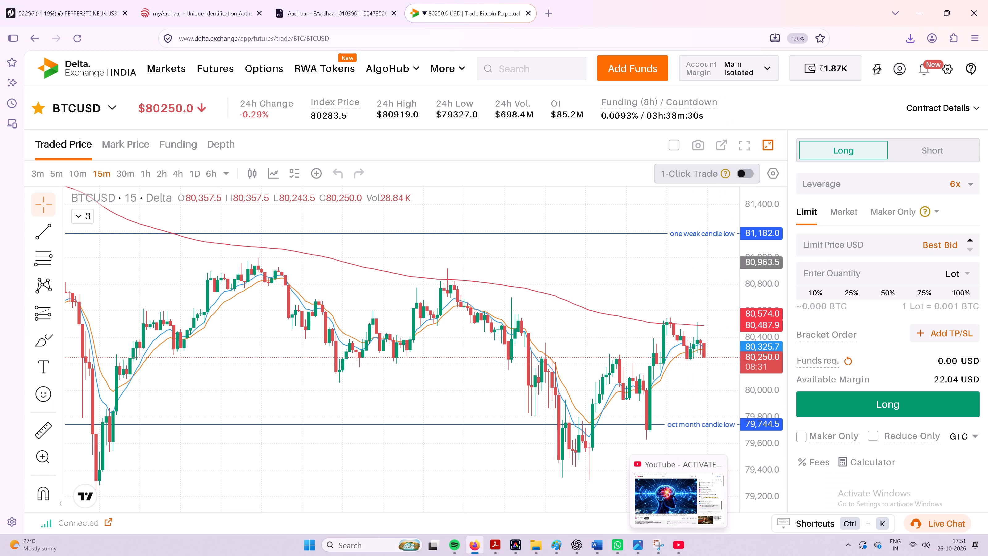
# Show the BTCUSD chart in full-screen mode with the 1-hour timeframe.
pyautogui.click(747, 147)
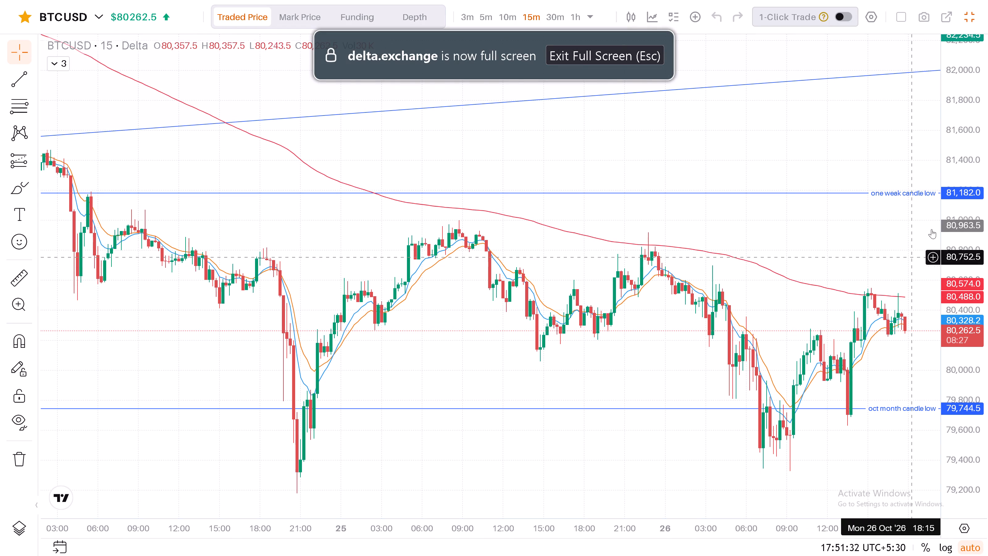
pyautogui.doubleClick(590, 15)
pyautogui.click(590, 15)
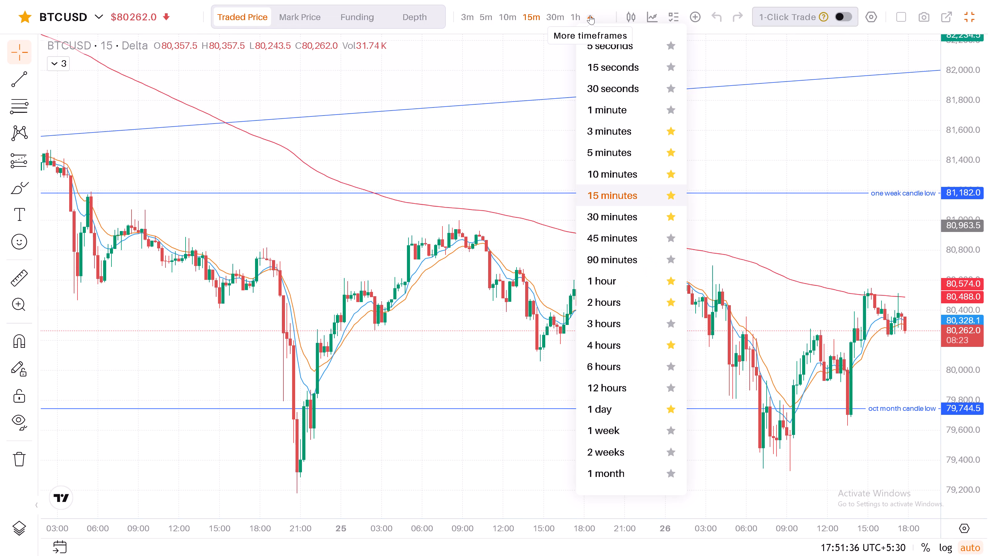
pyautogui.click(648, 284)
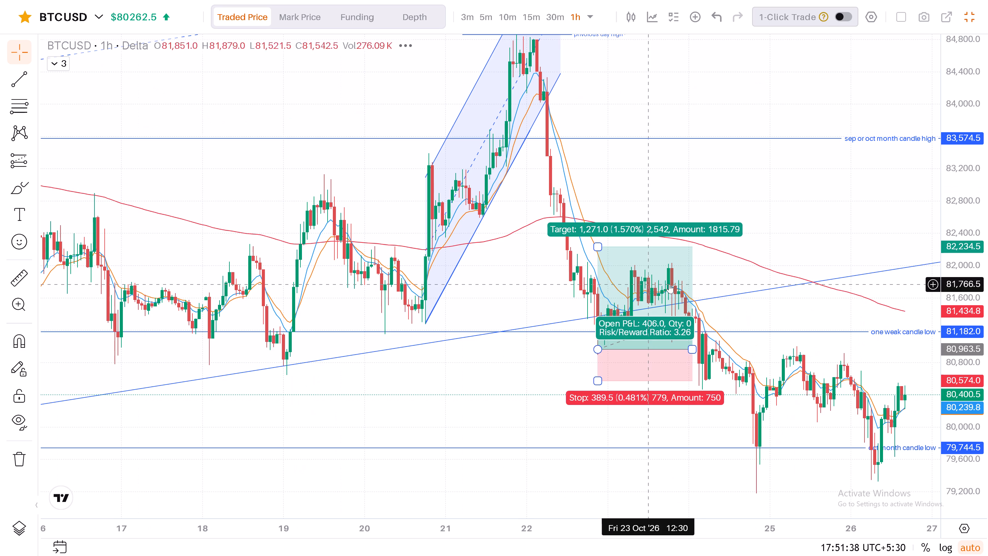
# Examine BTCUSD's recent 1-hour price action around the one week and oct month candle low levels.
pyautogui.moveTo(962, 308); pyautogui.dragTo(977, 366)
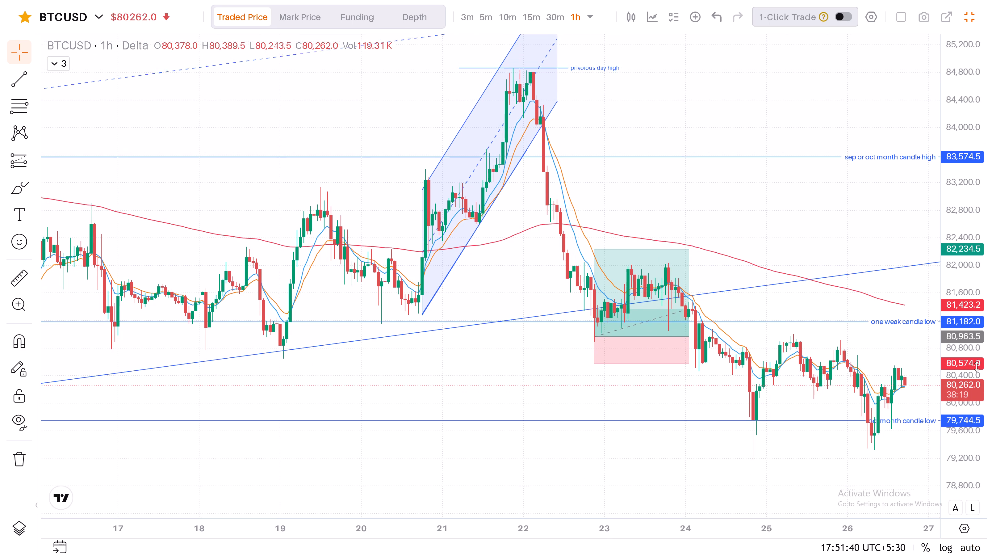
pyautogui.moveTo(977, 366); pyautogui.dragTo(977, 367)
pyautogui.moveTo(828, 438); pyautogui.dragTo(513, 415)
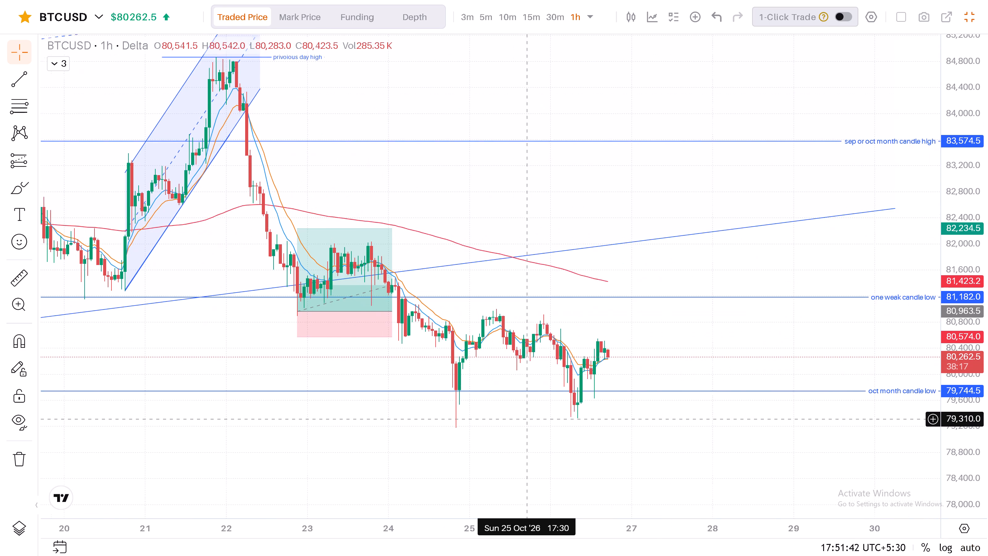
pyautogui.moveTo(513, 415); pyautogui.dragTo(513, 415)
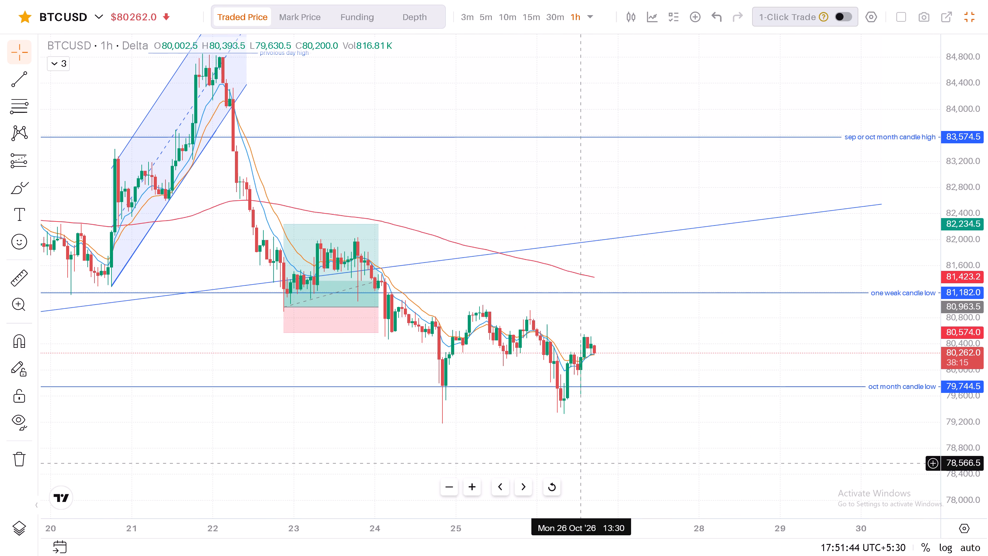
pyautogui.moveTo(571, 459); pyautogui.dragTo(576, 455)
pyautogui.click(578, 454)
pyautogui.doubleClick(583, 453)
pyautogui.moveTo(583, 453); pyautogui.dragTo(588, 450)
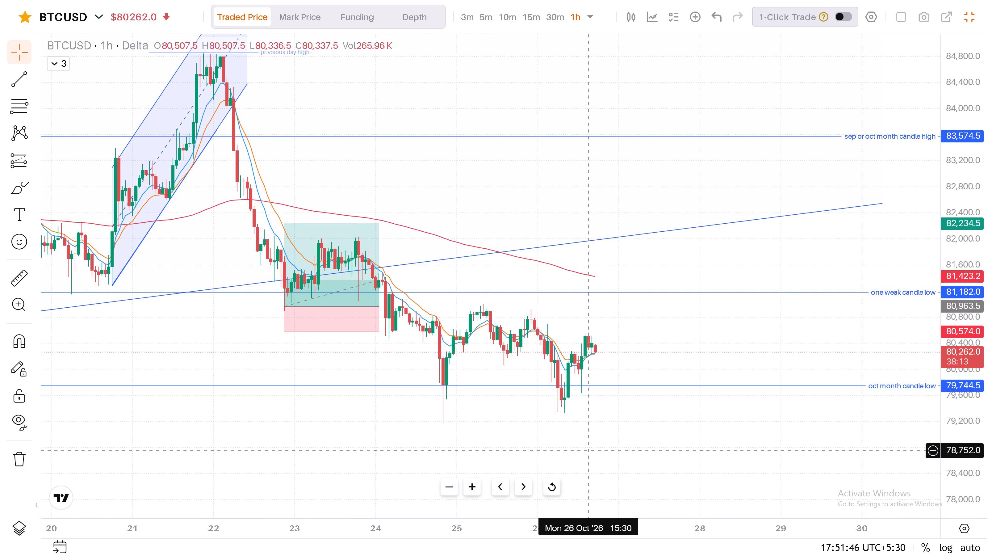
pyautogui.moveTo(588, 450); pyautogui.dragTo(592, 447)
pyautogui.doubleClick(593, 446)
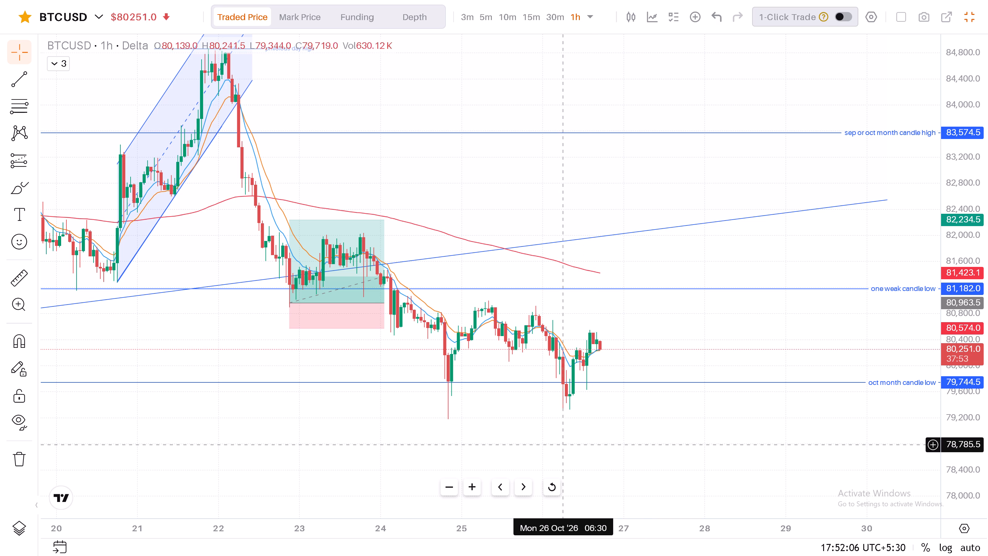
# Search the watchlist for "vel" and open the VELVETUSD perpetual chart.
pyautogui.doubleClick(100, 16)
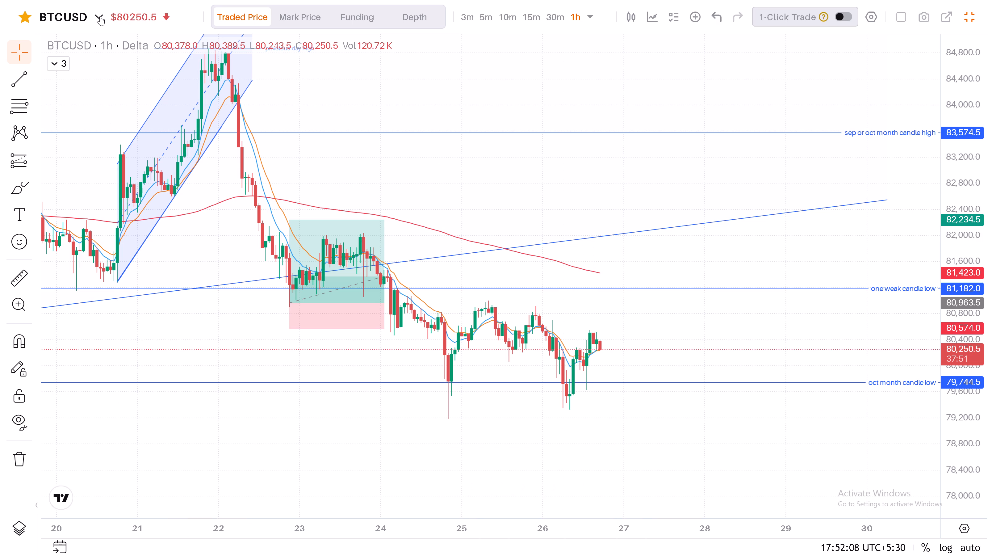
pyautogui.doubleClick(98, 14)
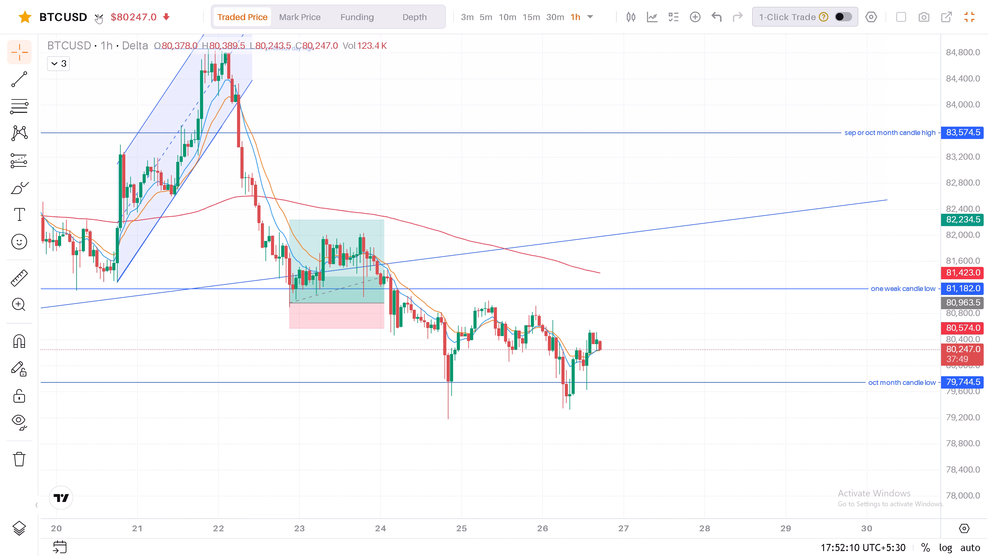
pyautogui.click(69, 16)
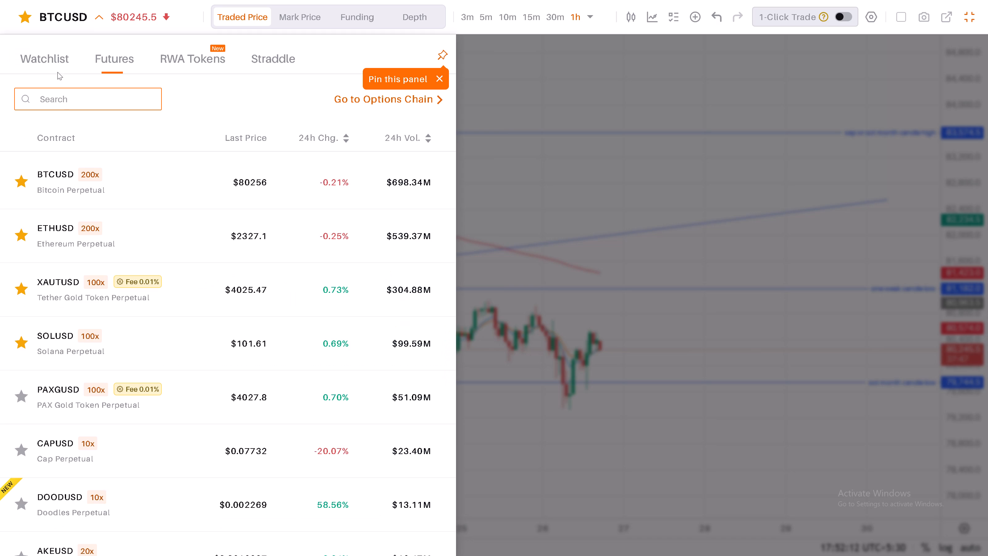
pyautogui.click(52, 61)
pyautogui.scroll(-17, 154, 224)
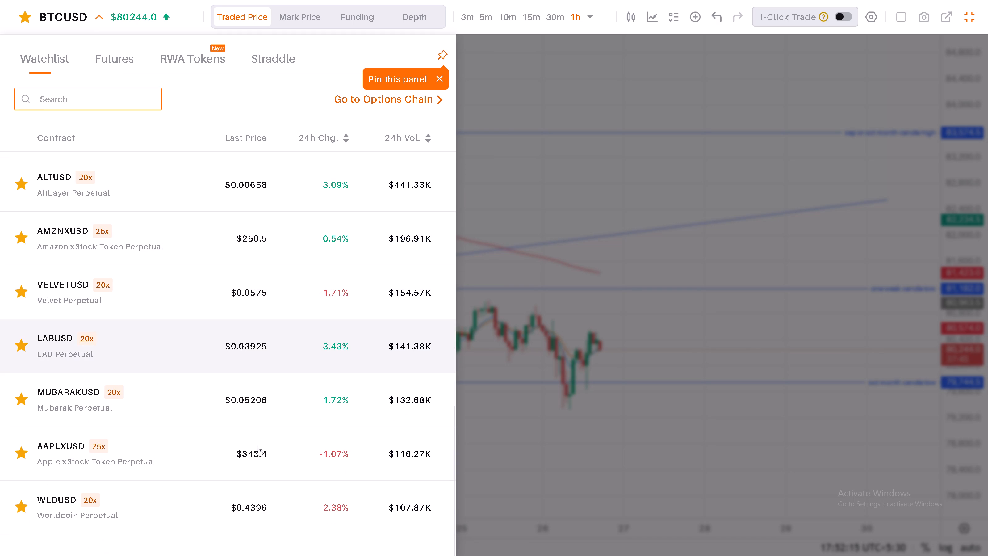
pyautogui.scroll(-2, 258, 447)
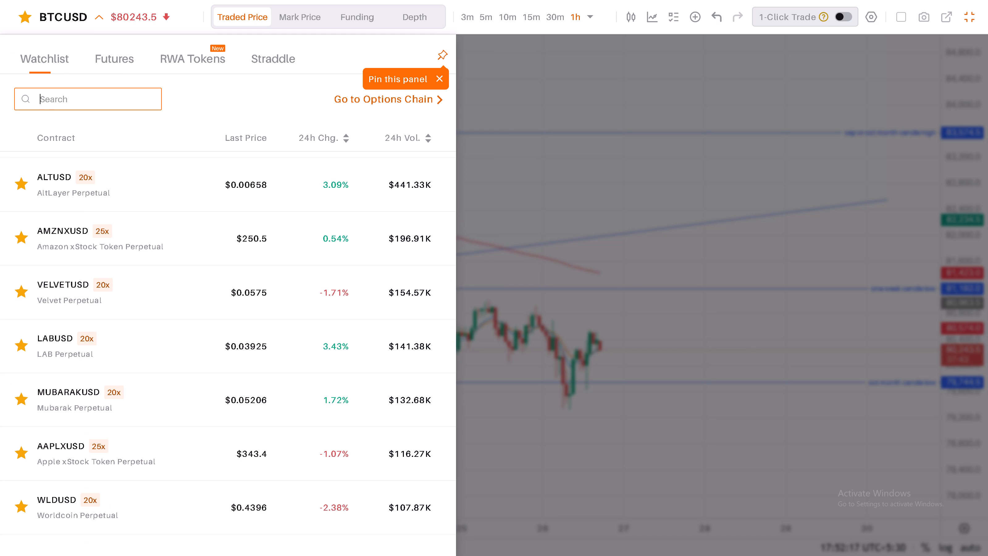
pyautogui.click(52, 103)
pyautogui.press('v')
pyautogui.press('e')
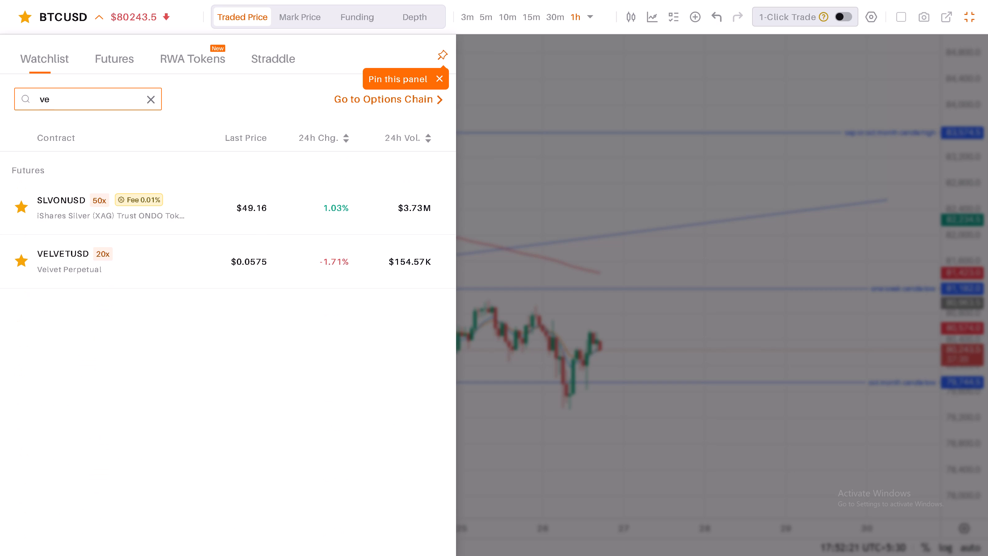
pyautogui.press('l')
pyautogui.click(197, 216)
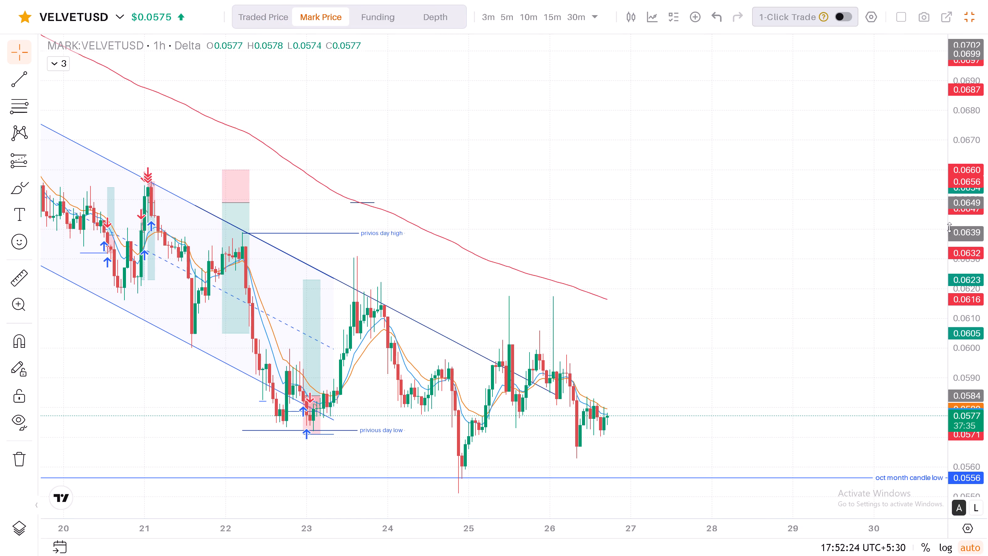
# Examine VELVETUSD's 1-hour Mark Price chart from 20 to 26 October, including the descending channel and drawn levels.
pyautogui.moveTo(962, 221); pyautogui.dragTo(961, 303)
pyautogui.tripleClick(961, 315)
pyautogui.scroll(4, 453, 241)
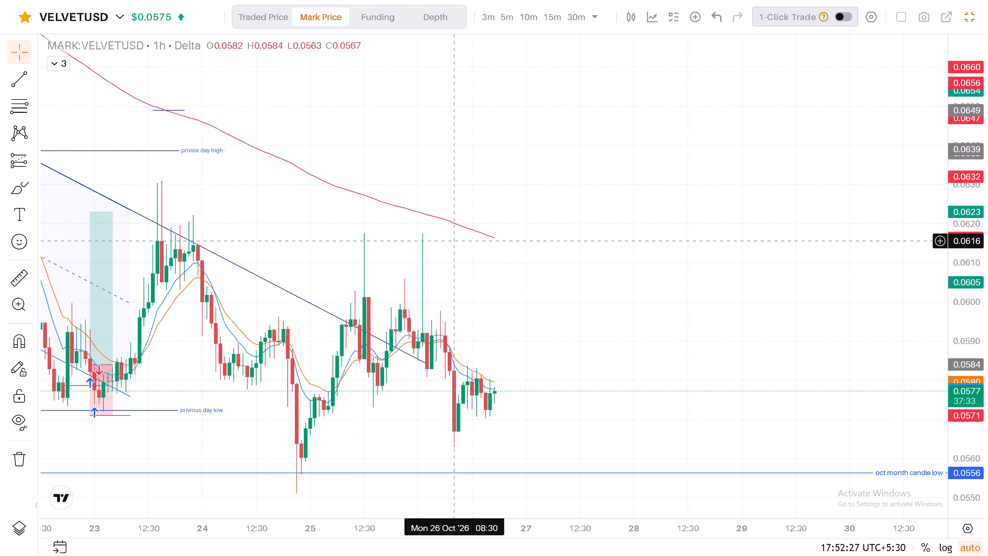
pyautogui.moveTo(457, 233); pyautogui.dragTo(741, 191)
pyautogui.click(743, 191)
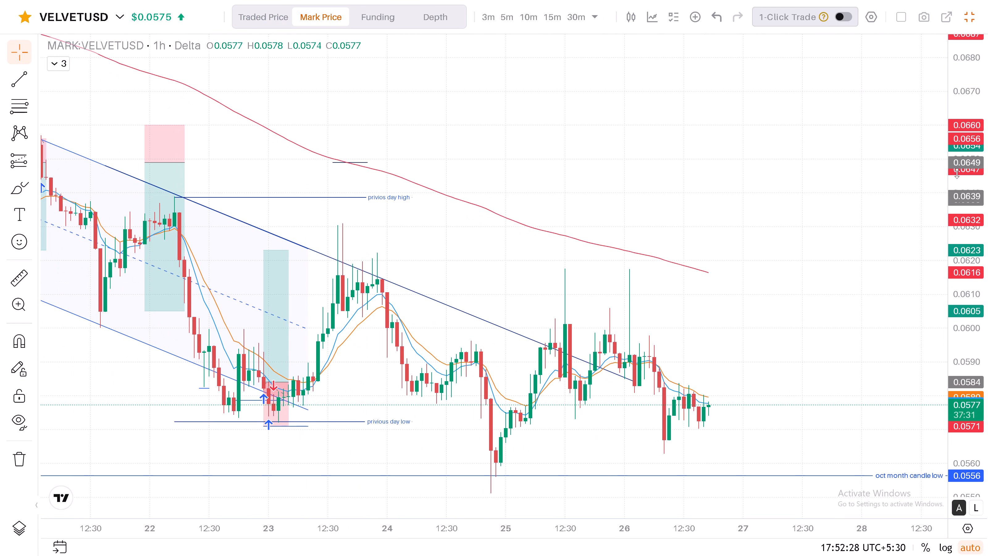
pyautogui.moveTo(958, 174); pyautogui.dragTo(937, 292)
pyautogui.moveTo(937, 297); pyautogui.dragTo(941, 315)
pyautogui.click(941, 315)
pyautogui.click(941, 319)
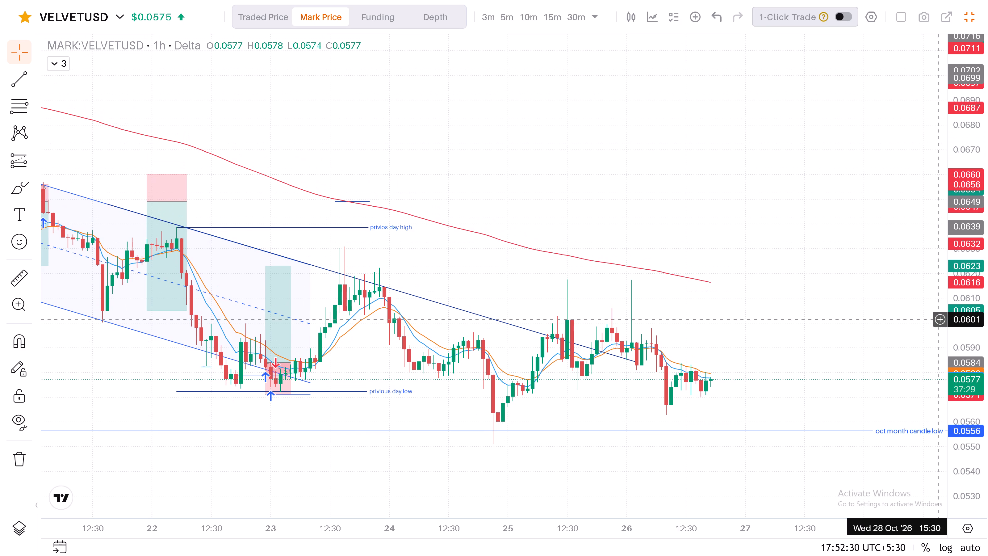
pyautogui.moveTo(960, 223); pyautogui.dragTo(949, 256)
pyautogui.scroll(-2, 784, 320)
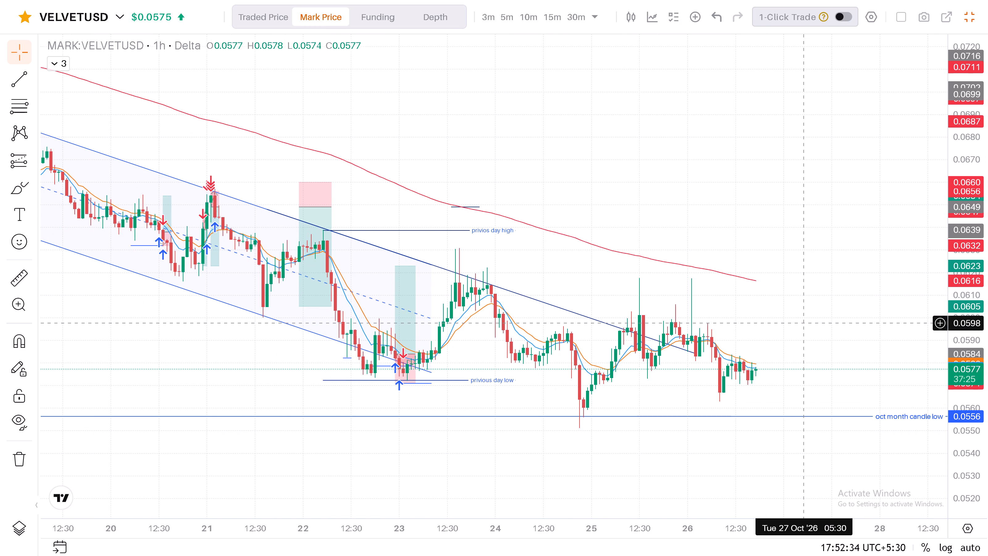
# Delete the short unlabelled horizontal line at about 0.0649, above the 23 October candles.
pyautogui.click(458, 206)
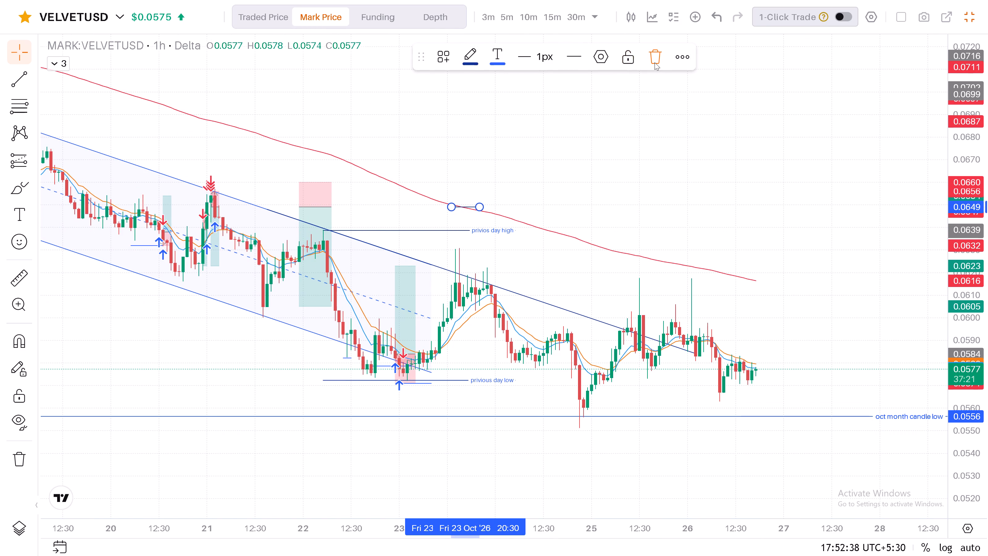
pyautogui.tripleClick(655, 62)
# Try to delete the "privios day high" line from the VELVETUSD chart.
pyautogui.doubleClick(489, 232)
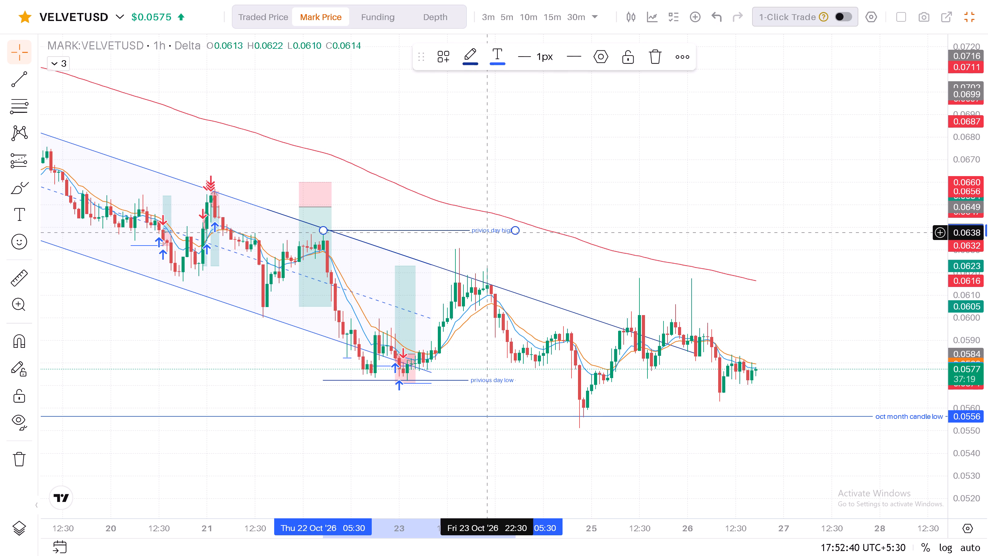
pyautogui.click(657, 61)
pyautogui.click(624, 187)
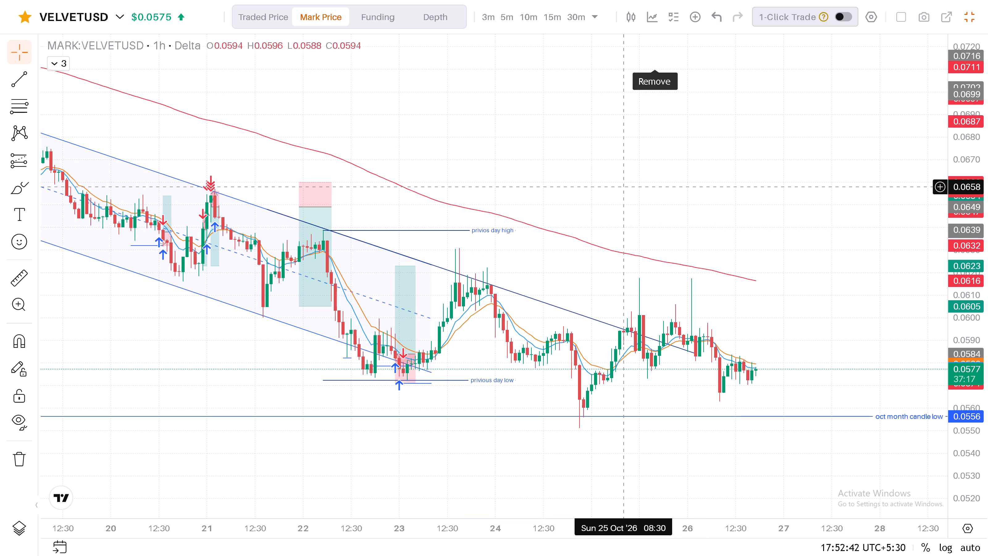
# Examine VELVETUSD's latest 1-hour candles relative to the descending channel and the oct month candle low.
pyautogui.moveTo(732, 253); pyautogui.dragTo(755, 225)
pyautogui.moveTo(756, 225); pyautogui.dragTo(764, 205)
pyautogui.click(765, 198)
pyautogui.moveTo(765, 195); pyautogui.dragTo(764, 186)
pyautogui.click(764, 185)
pyautogui.doubleClick(651, 82)
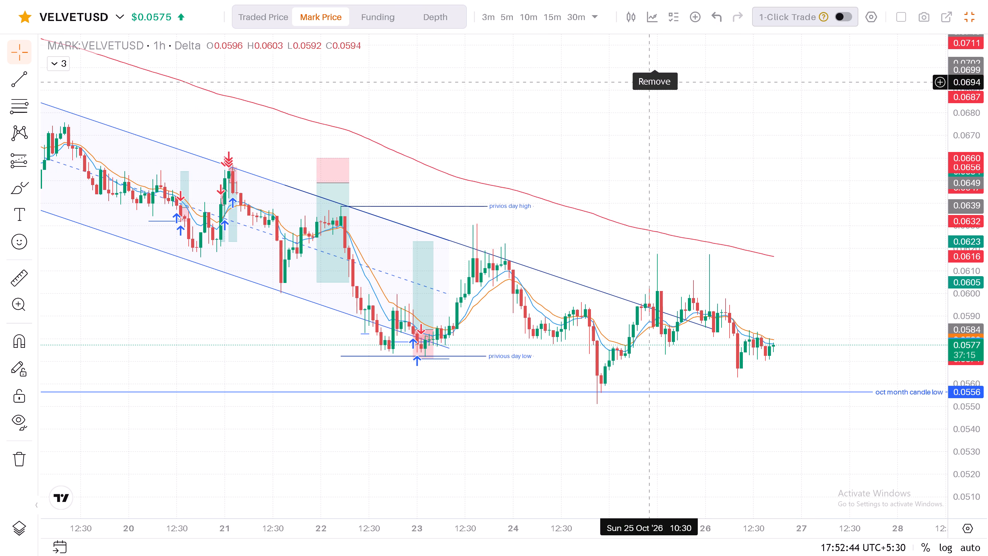
pyautogui.moveTo(520, 98); pyautogui.dragTo(452, 159)
pyautogui.moveTo(450, 162); pyautogui.dragTo(458, 150)
pyautogui.moveTo(470, 137); pyautogui.dragTo(483, 124)
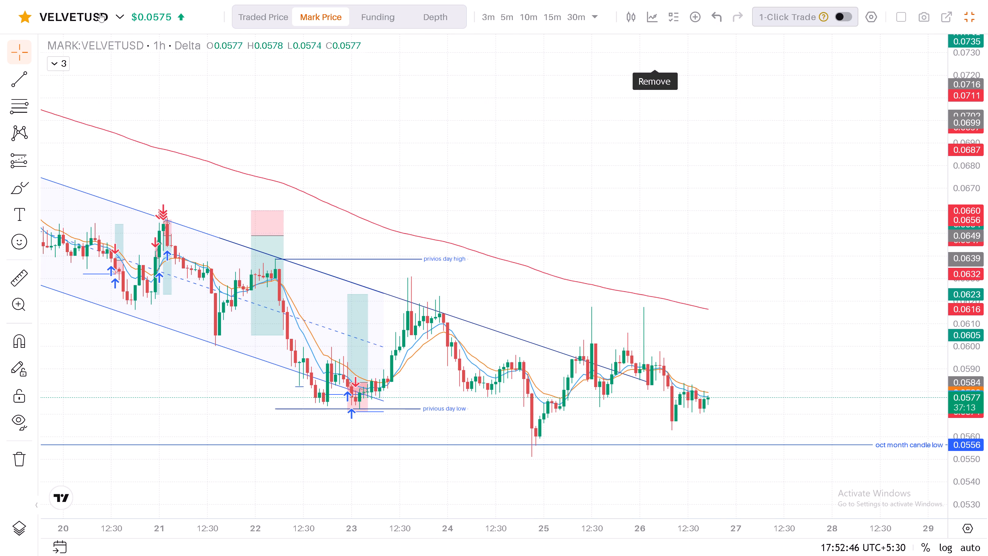
# Reopen VELVETUSD from the watchlist and display its Mark Price chart.
pyautogui.click(107, 11)
pyautogui.click(44, 57)
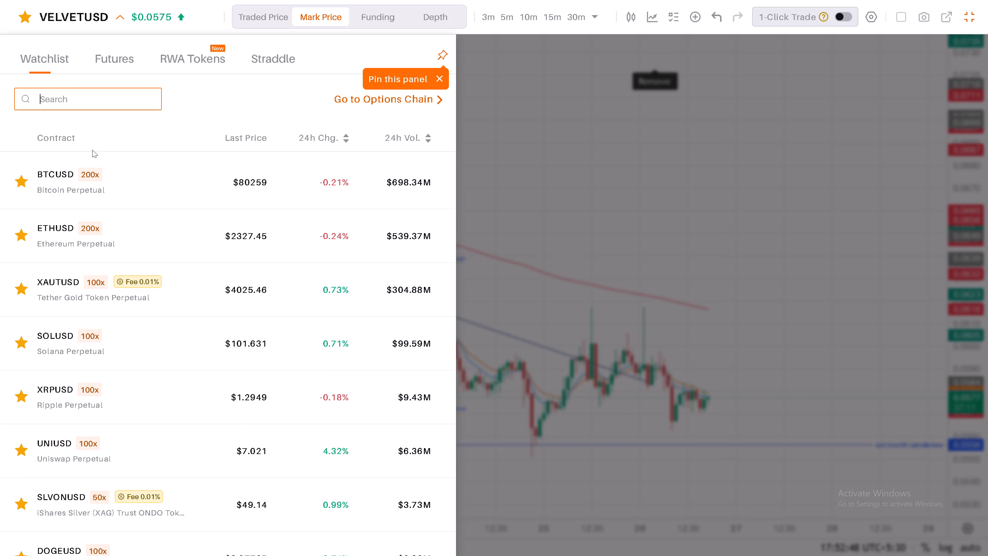
pyautogui.scroll(-13, 150, 240)
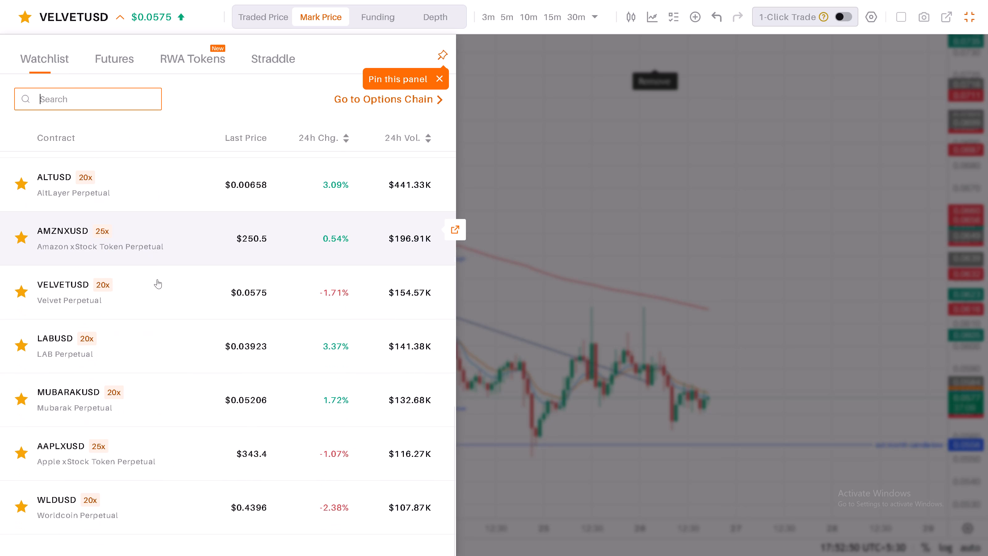
pyautogui.click(144, 309)
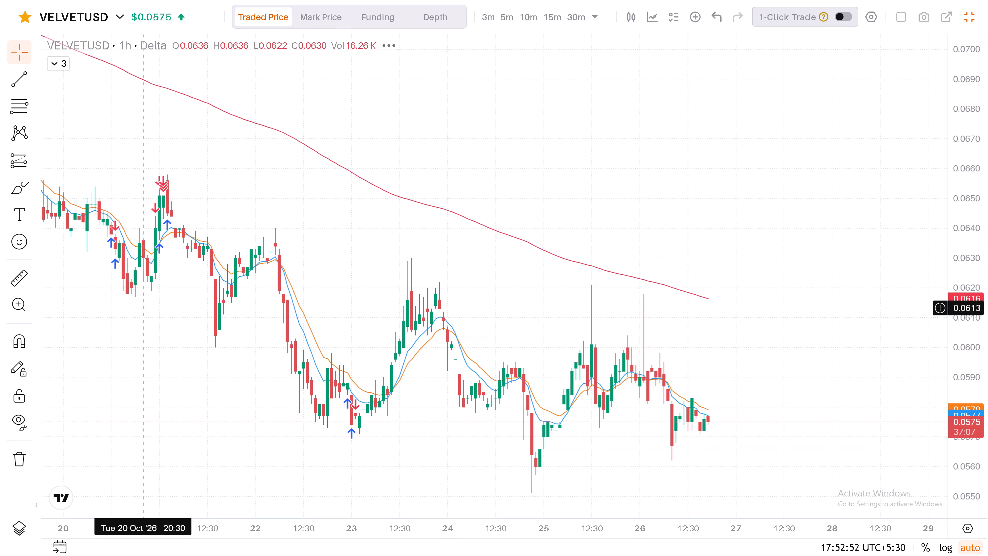
pyautogui.click(315, 15)
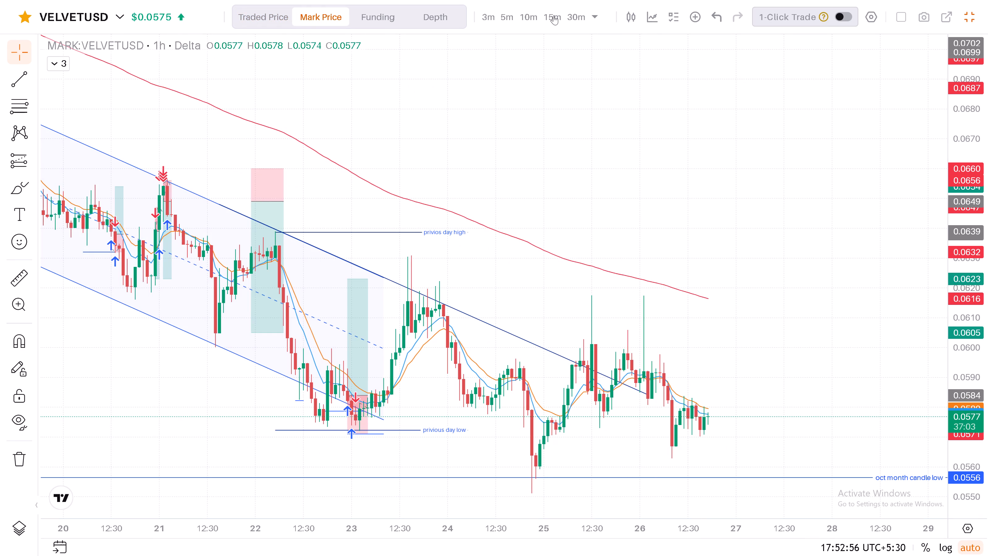
# Browse the futures contracts and open the XRPUSD chart.
pyautogui.click(112, 12)
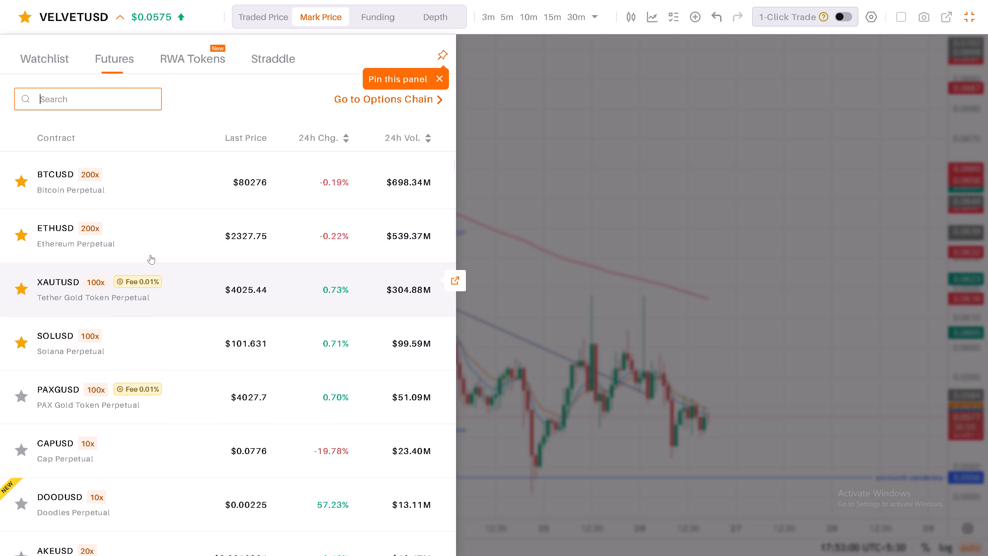
pyautogui.scroll(-1, 182, 385)
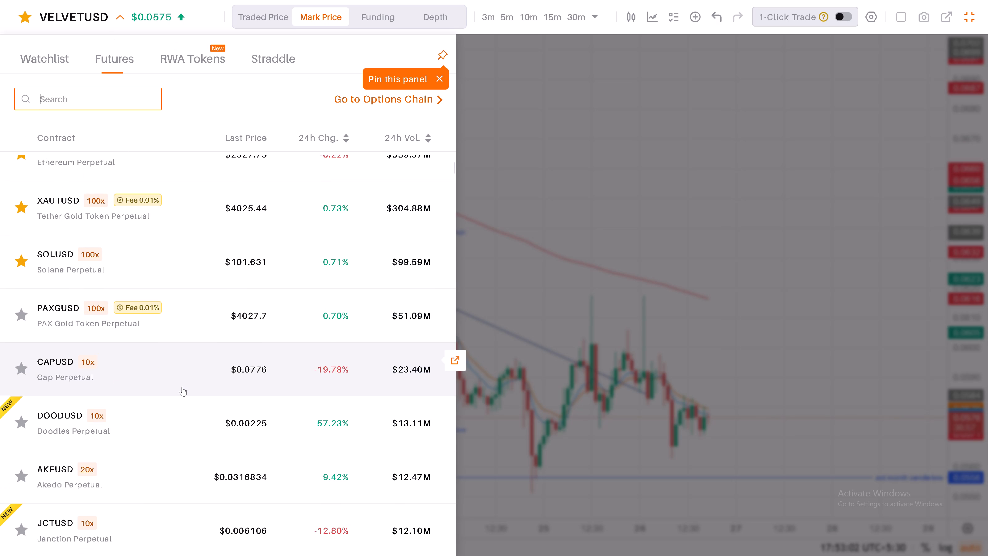
pyautogui.scroll(-2, 182, 387)
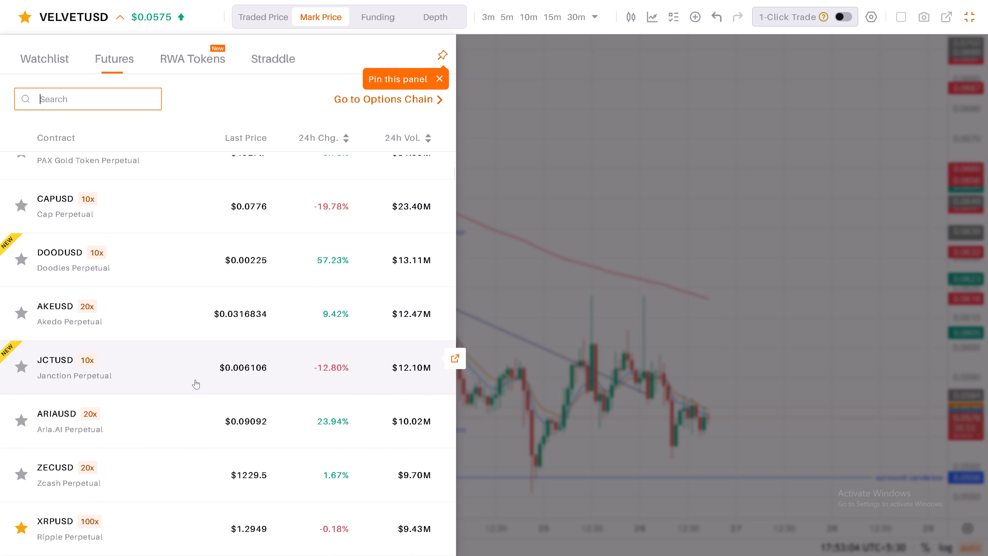
pyautogui.scroll(-3, 195, 380)
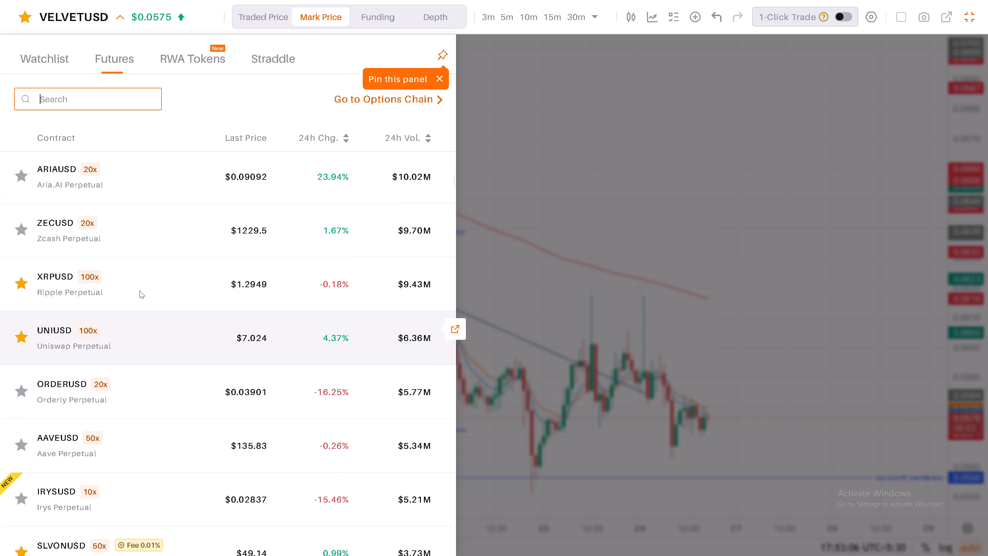
pyautogui.doubleClick(177, 289)
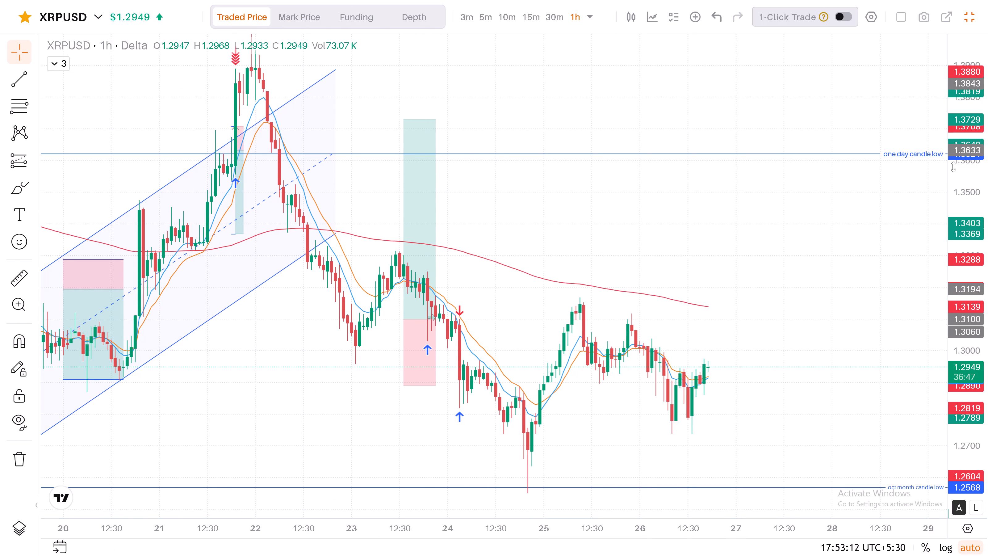
# Examine XRPUSD's 1-hour price action from mid-October against the rising channel, one day candle low and oct month candle low.
pyautogui.moveTo(956, 175); pyautogui.dragTo(953, 268)
pyautogui.click(953, 268)
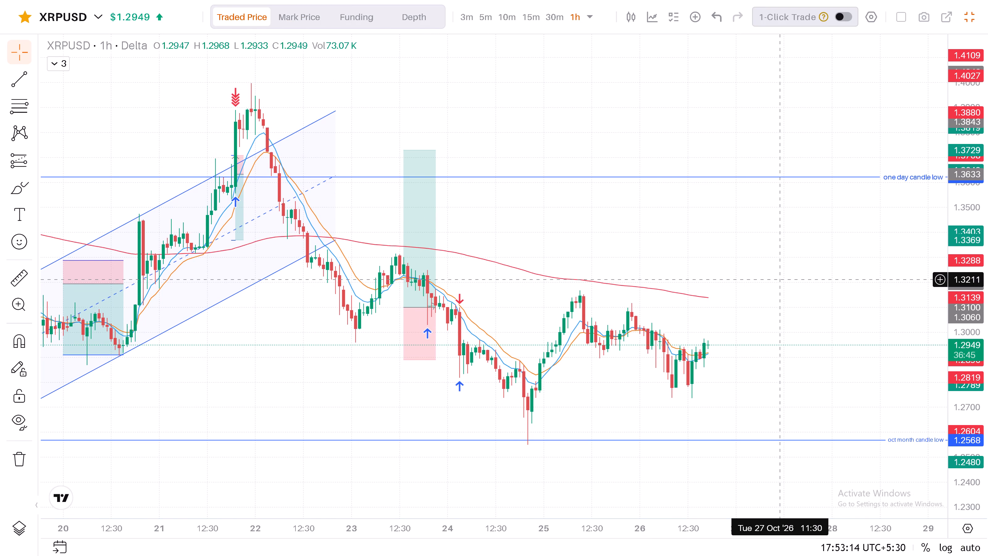
pyautogui.scroll(-4, 778, 283)
pyautogui.scroll(3, 777, 288)
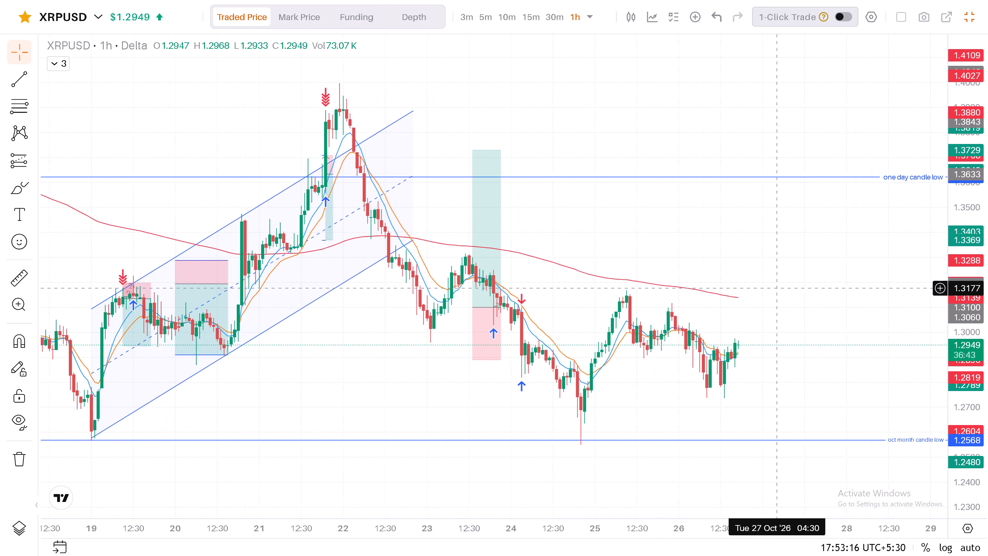
pyautogui.scroll(2, 777, 288)
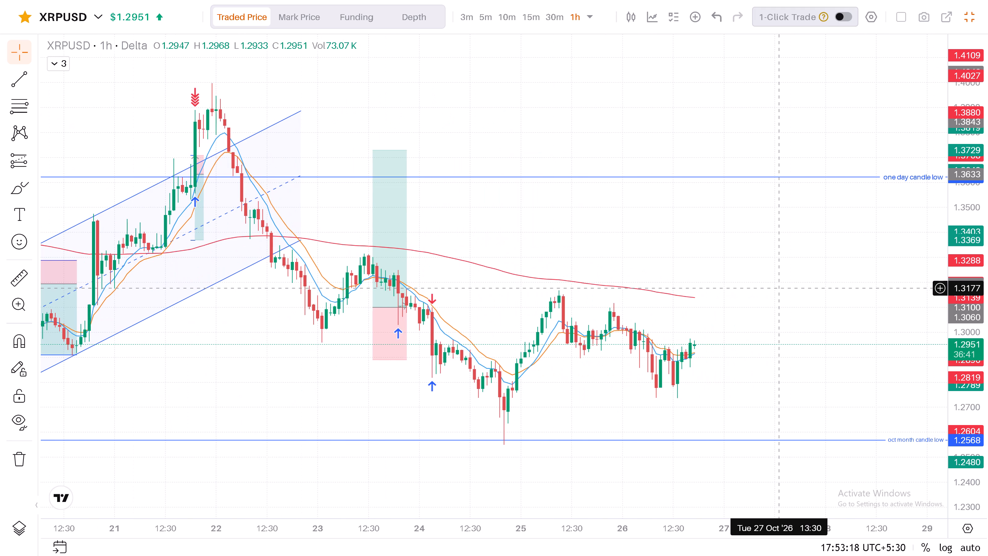
pyautogui.scroll(-6, 776, 290)
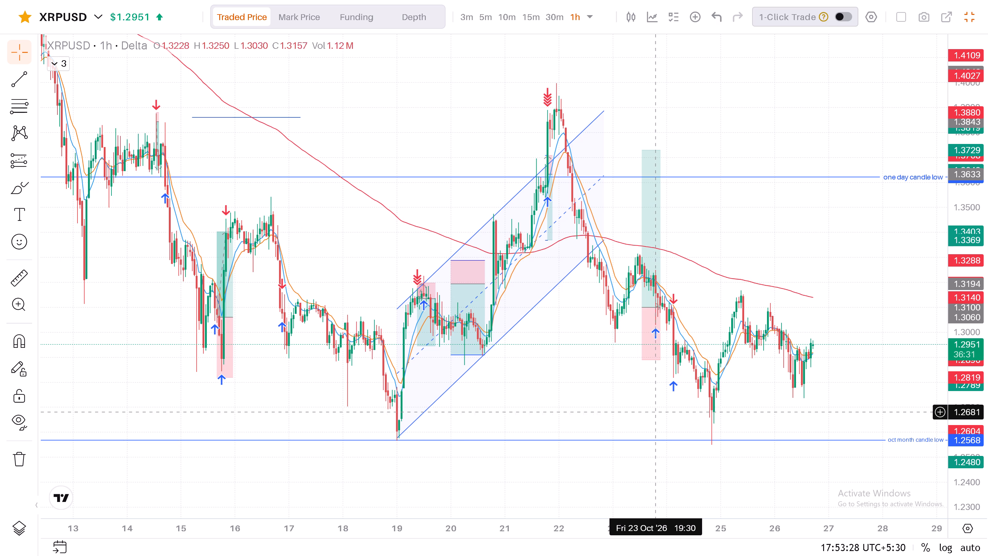
pyautogui.scroll(3, 654, 405)
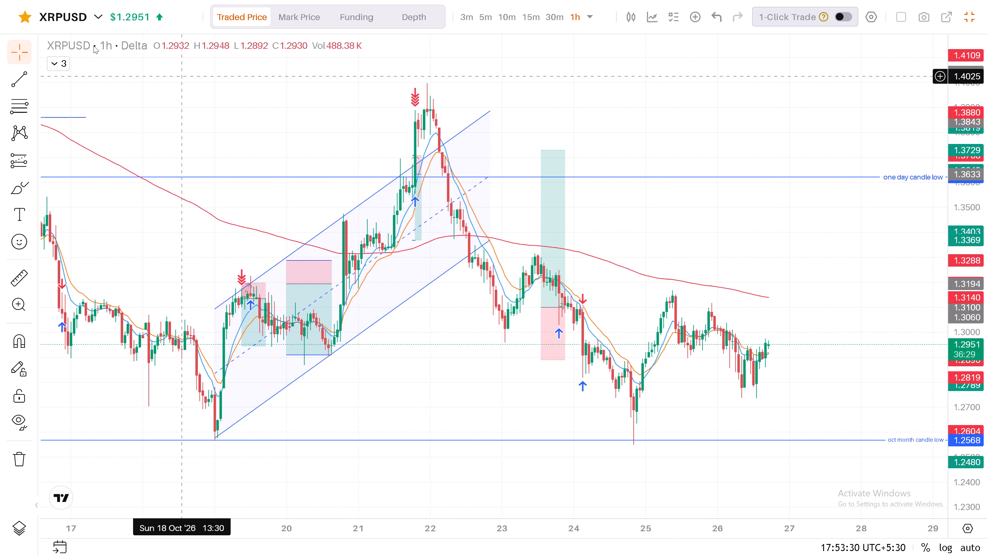
# Open the DOGEUSD chart from the watchlist.
pyautogui.click(101, 17)
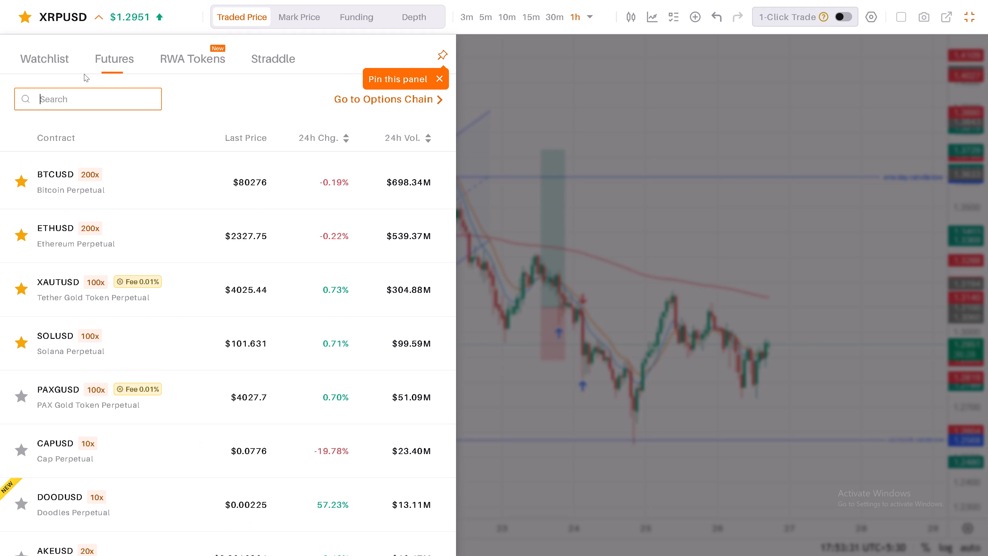
pyautogui.click(37, 64)
pyautogui.scroll(-1, 165, 194)
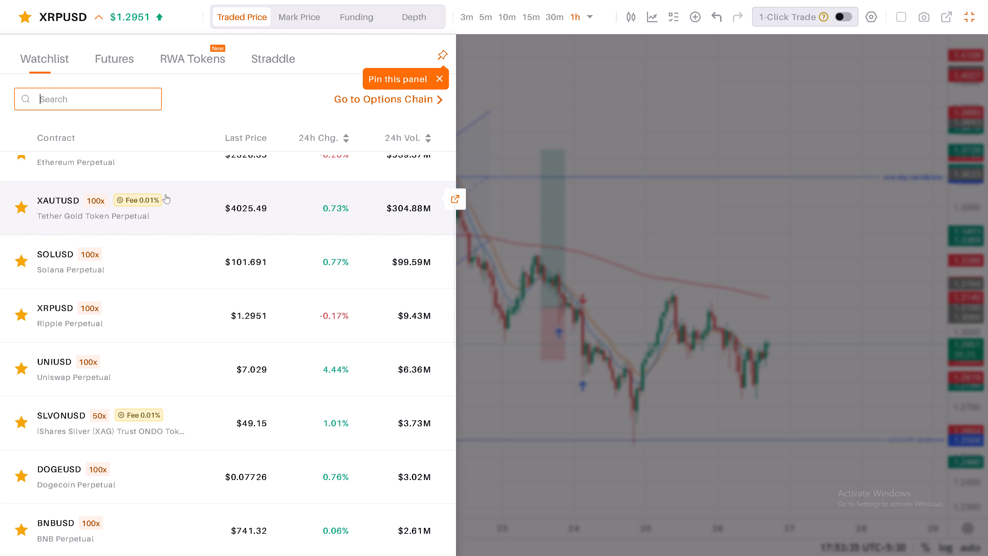
pyautogui.scroll(-3, 170, 205)
pyautogui.scroll(1, 178, 228)
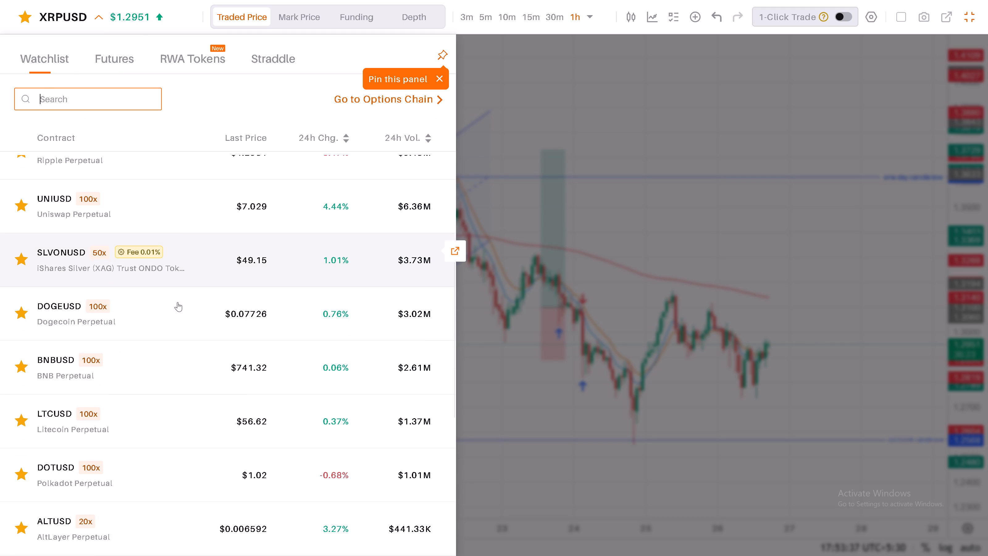
pyautogui.click(178, 303)
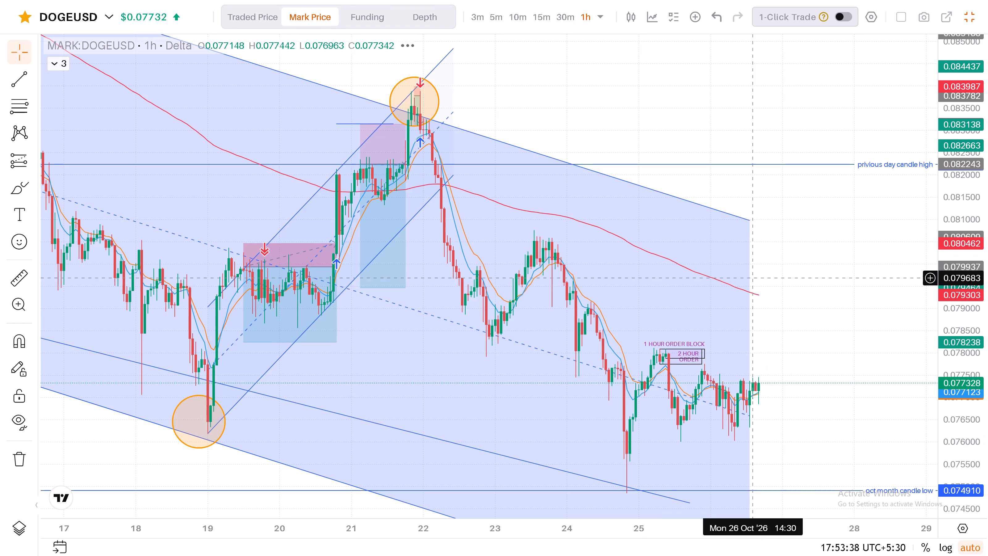
# Switch the DOGEUSD chart from 1-hour to 15-minute candles and bring its 1 hour and 2 hour order blocks into view.
pyautogui.moveTo(954, 235); pyautogui.dragTo(954, 259)
pyautogui.doubleClick(954, 259)
pyautogui.scroll(2, 830, 272)
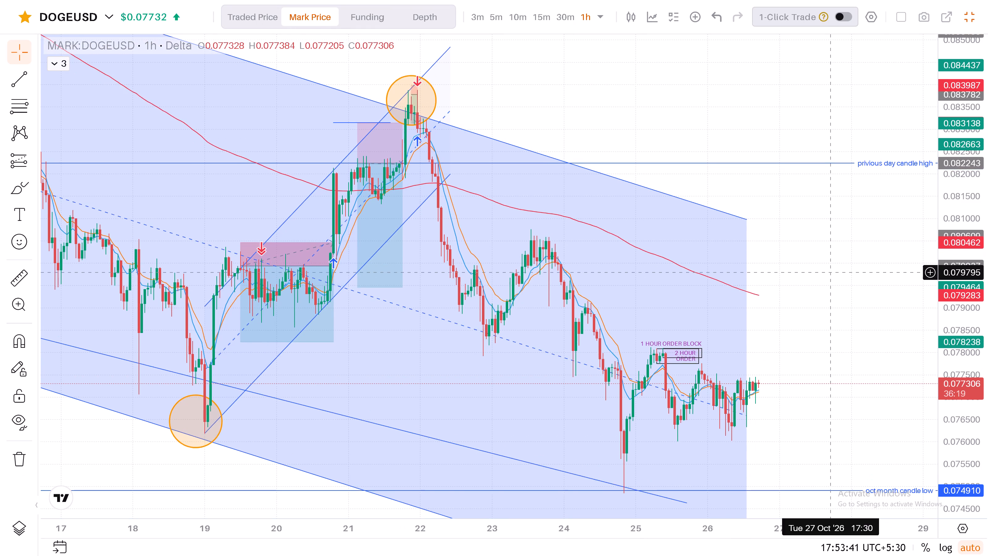
pyautogui.scroll(2, 830, 272)
pyautogui.click(542, 15)
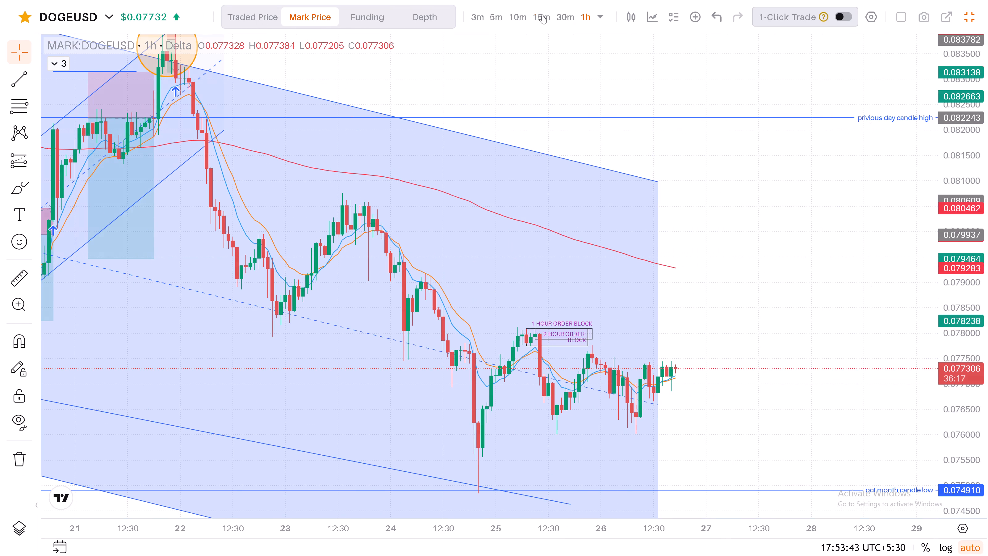
pyautogui.scroll(1, 751, 275)
pyautogui.moveTo(718, 139); pyautogui.dragTo(868, 171)
pyautogui.click(868, 171)
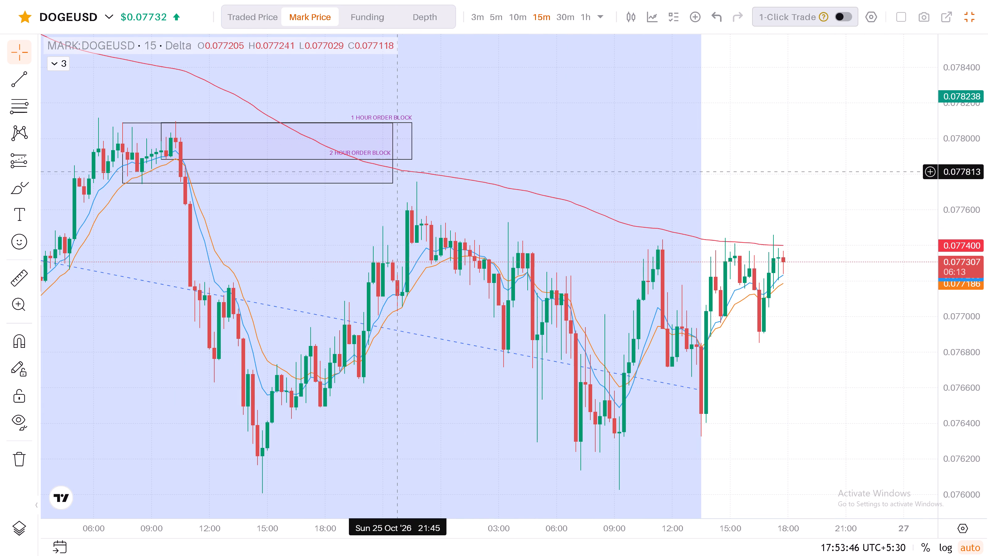
# Extend the "2 HOUR ORDER BLOCK" rectangle forward in time to just before the start of 26 October.
pyautogui.click(393, 173)
pyautogui.moveTo(393, 148); pyautogui.dragTo(438, 150)
pyautogui.click(779, 191)
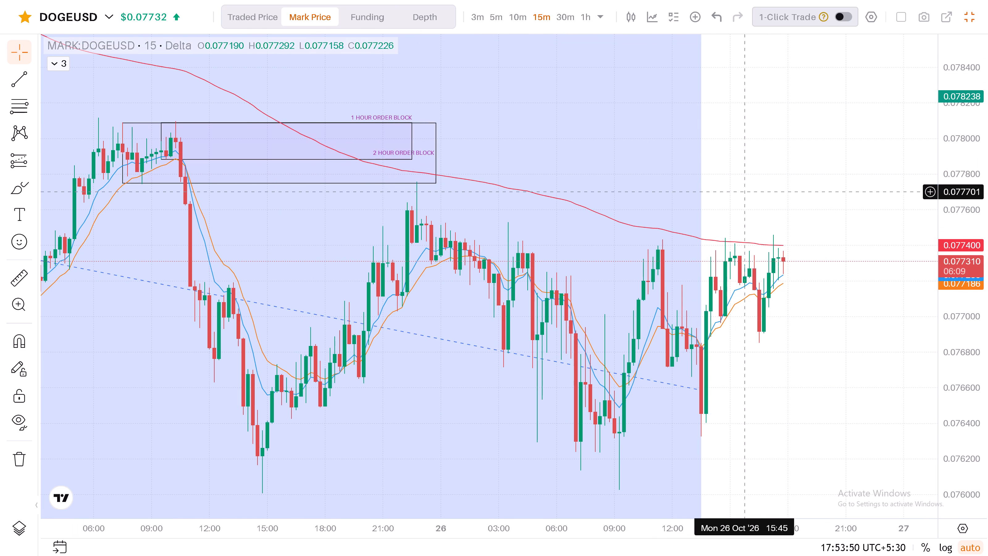
# Examine DOGEUSD's 15-minute candles relative to the order blocks, the descending channel and the oct month candle low.
pyautogui.scroll(-4, 712, 201)
pyautogui.moveTo(863, 341); pyautogui.dragTo(836, 304)
pyautogui.moveTo(950, 260); pyautogui.dragTo(942, 249)
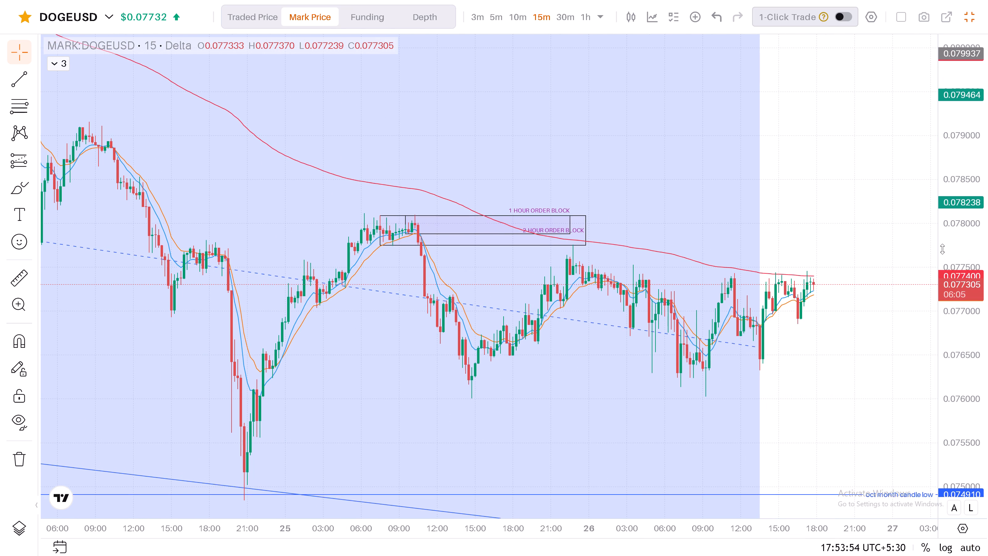
pyautogui.moveTo(942, 249); pyautogui.dragTo(951, 373)
pyautogui.scroll(-5, 880, 343)
pyautogui.scroll(2, 880, 343)
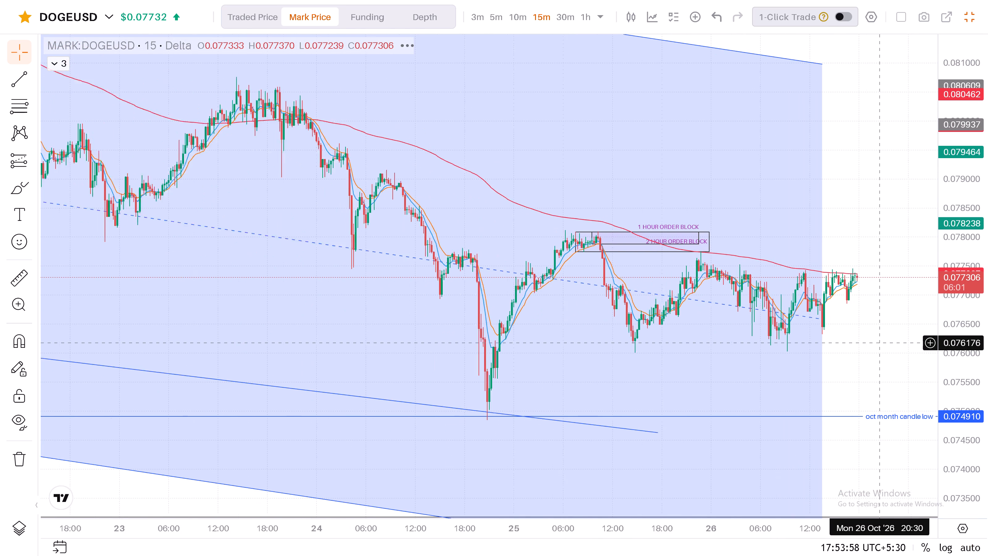
pyautogui.scroll(1, 880, 343)
# Return DOGEUSD to the 1-hour timeframe and review its price action across the full descending channel.
pyautogui.click(585, 19)
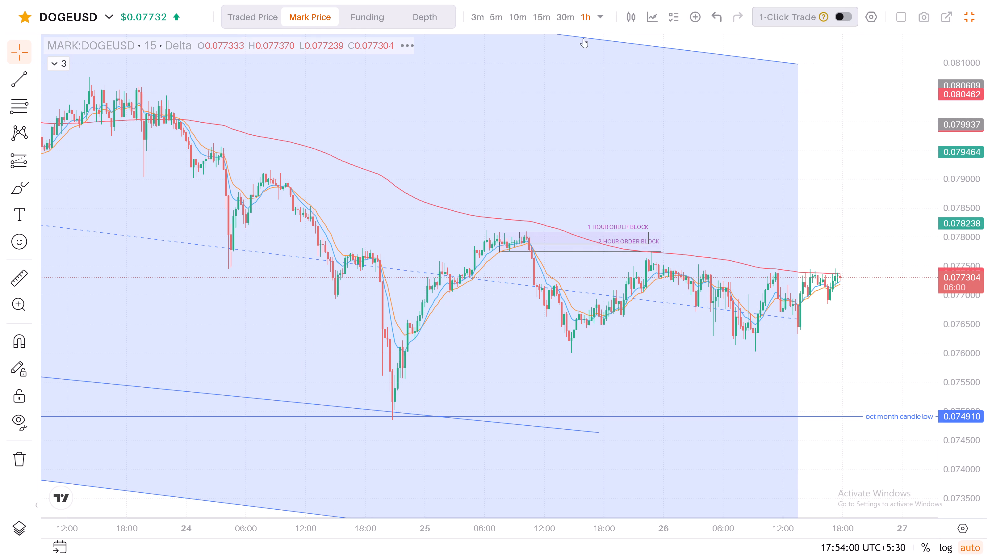
pyautogui.moveTo(972, 152); pyautogui.dragTo(963, 252)
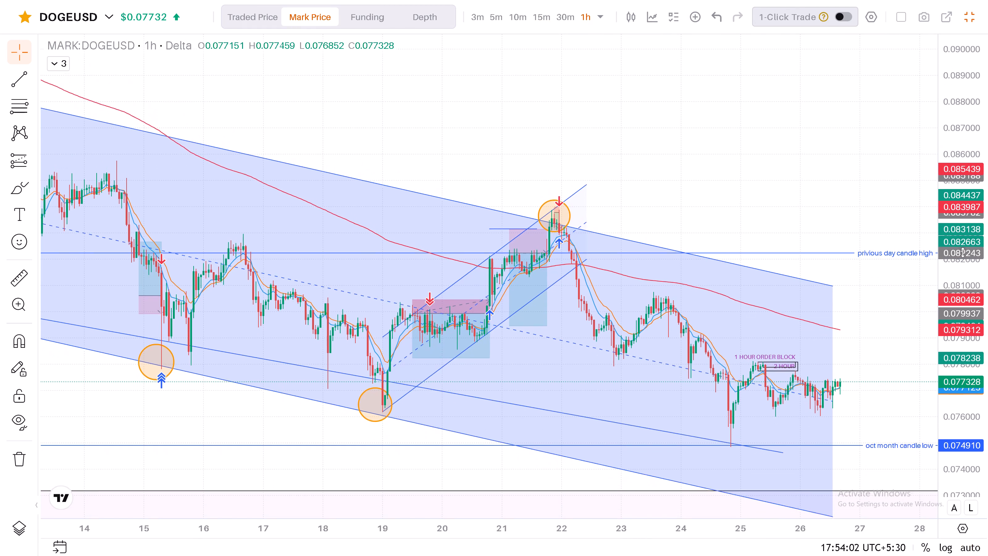
pyautogui.moveTo(963, 252); pyautogui.dragTo(964, 263)
pyautogui.moveTo(770, 149); pyautogui.dragTo(678, 141)
pyautogui.moveTo(678, 141); pyautogui.dragTo(676, 141)
pyautogui.moveTo(669, 141); pyautogui.dragTo(666, 141)
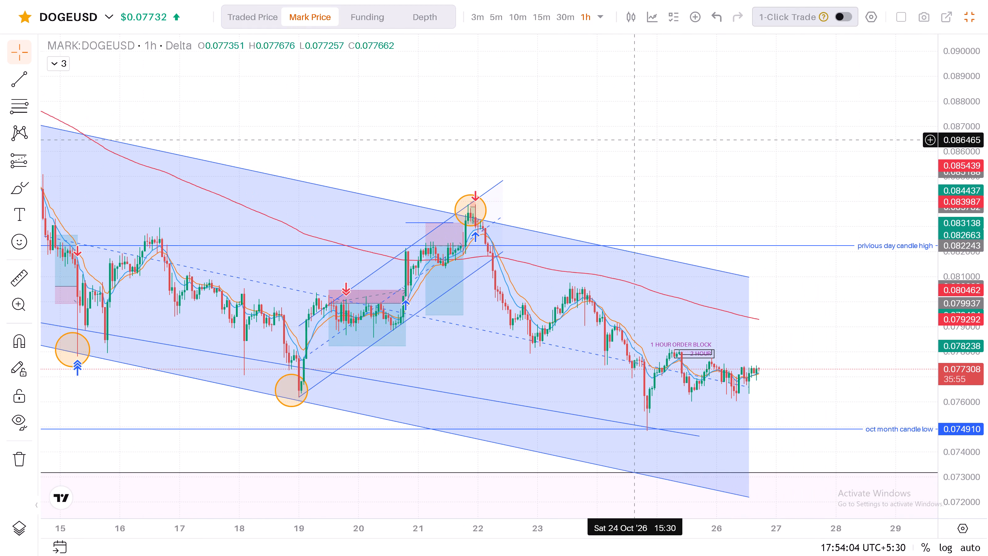
pyautogui.moveTo(589, 139); pyautogui.dragTo(560, 132)
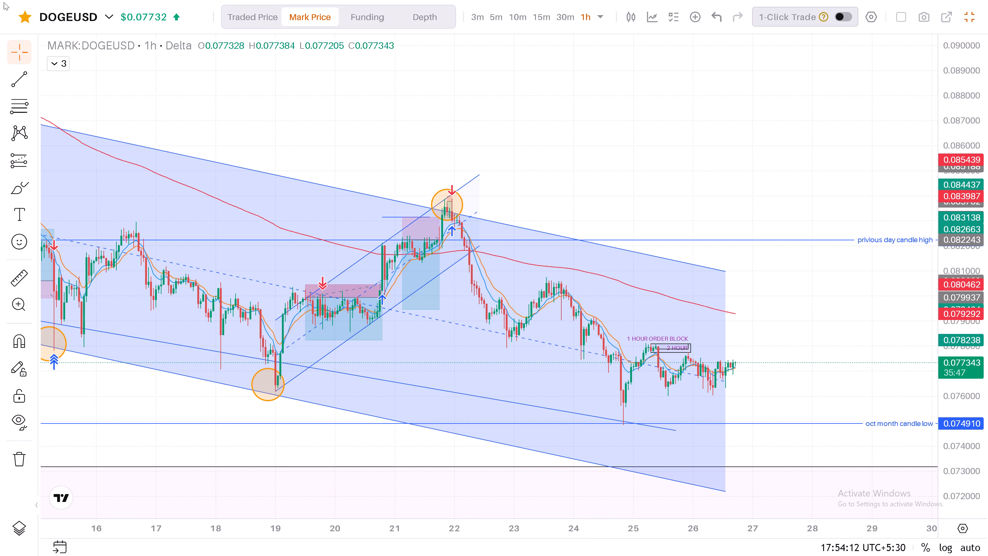
# Open the ETHUSD chart from the futures contracts.
pyautogui.click(76, 11)
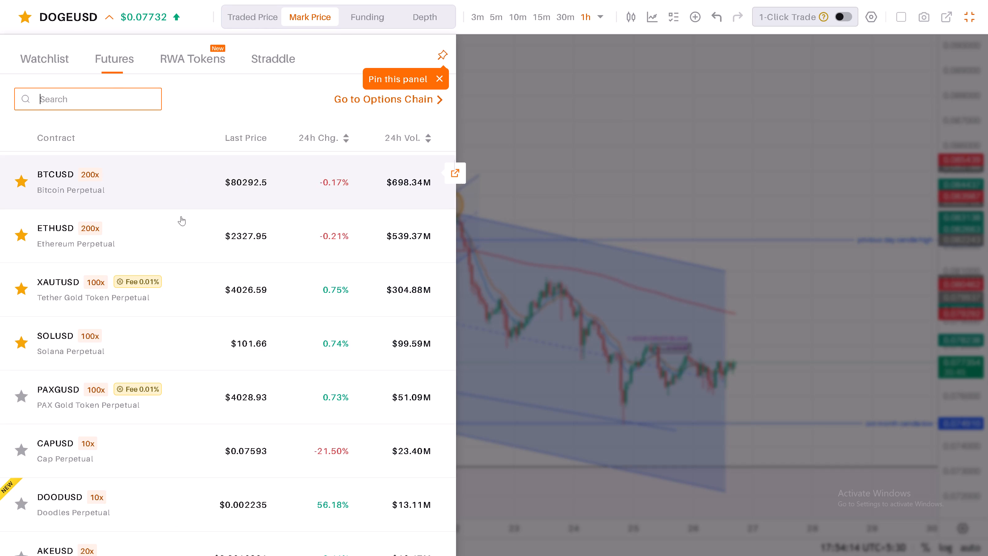
pyautogui.click(179, 227)
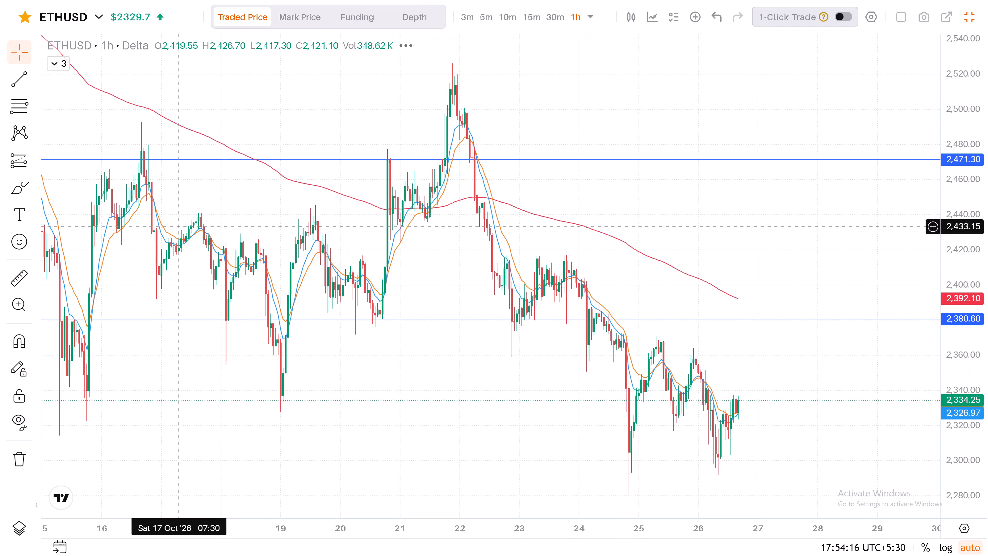
# Open the BTCUSD chart and set its timeframe to 15 minutes.
pyautogui.click(93, 19)
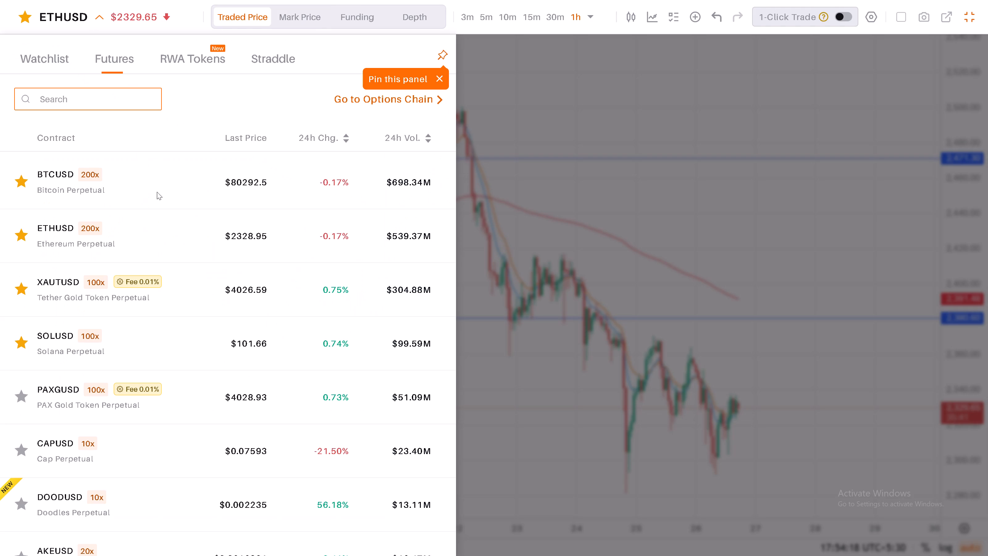
pyautogui.click(173, 184)
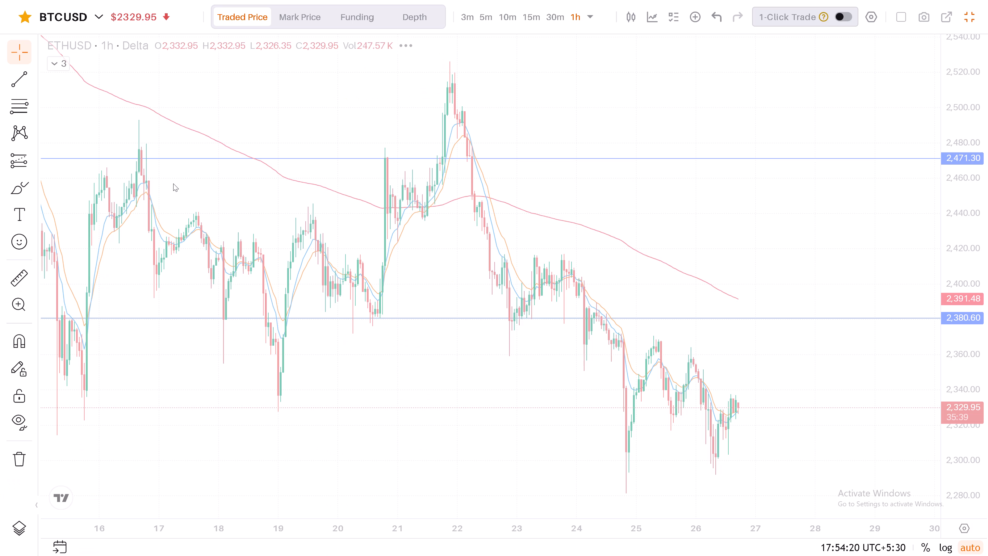
pyautogui.doubleClick(589, 14)
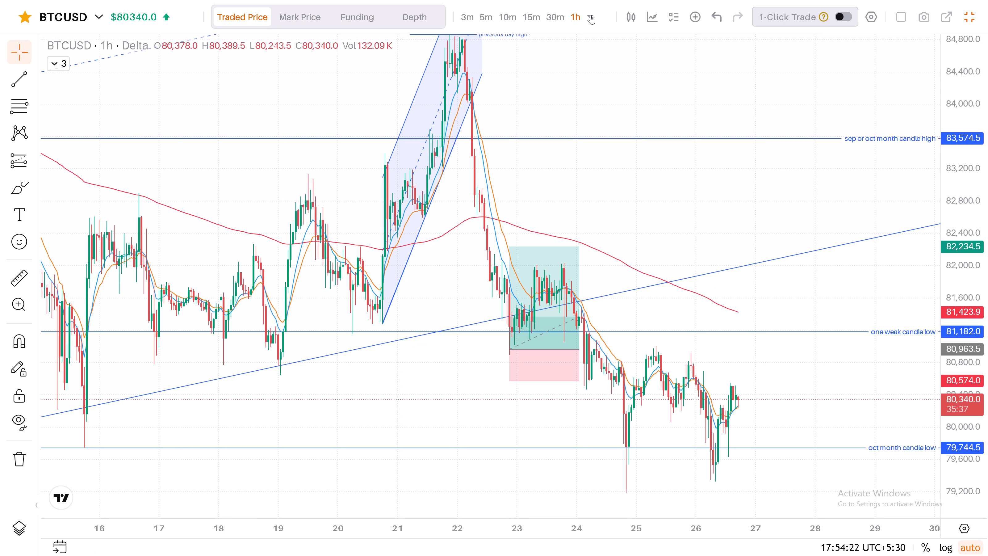
pyautogui.click(591, 15)
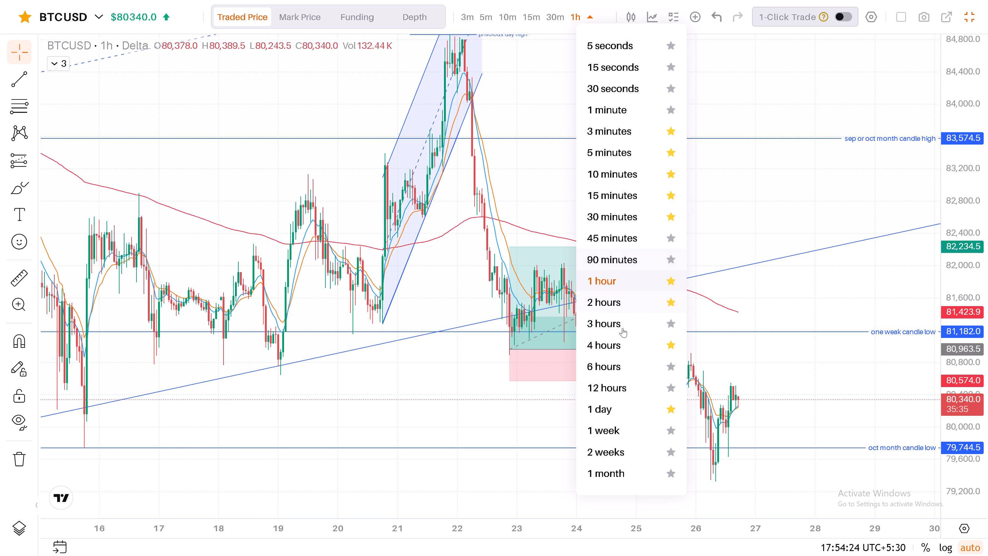
pyautogui.click(634, 196)
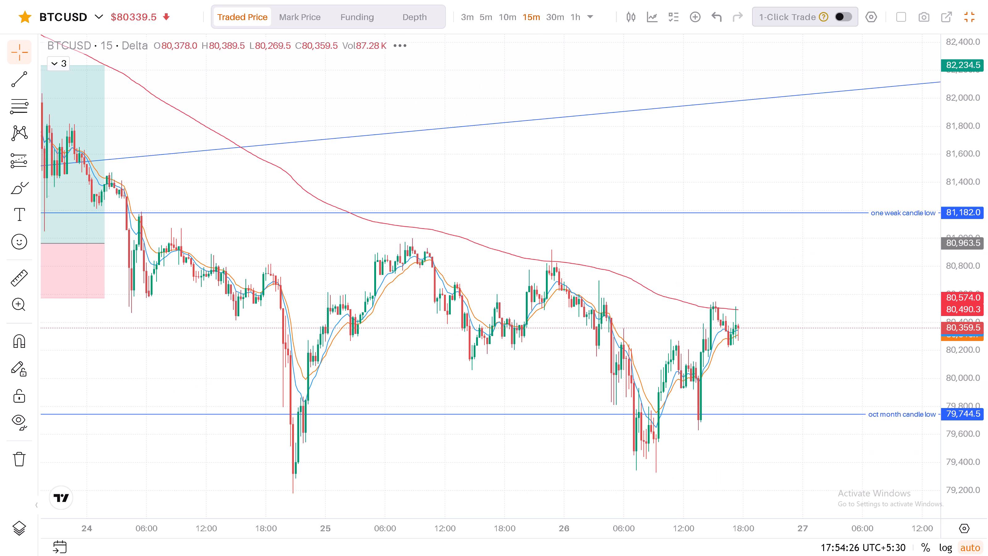
# Examine BTCUSD's 15-minute candles around the long position, the one week candle low and the oct month candle low.
pyautogui.moveTo(957, 165); pyautogui.dragTo(961, 220)
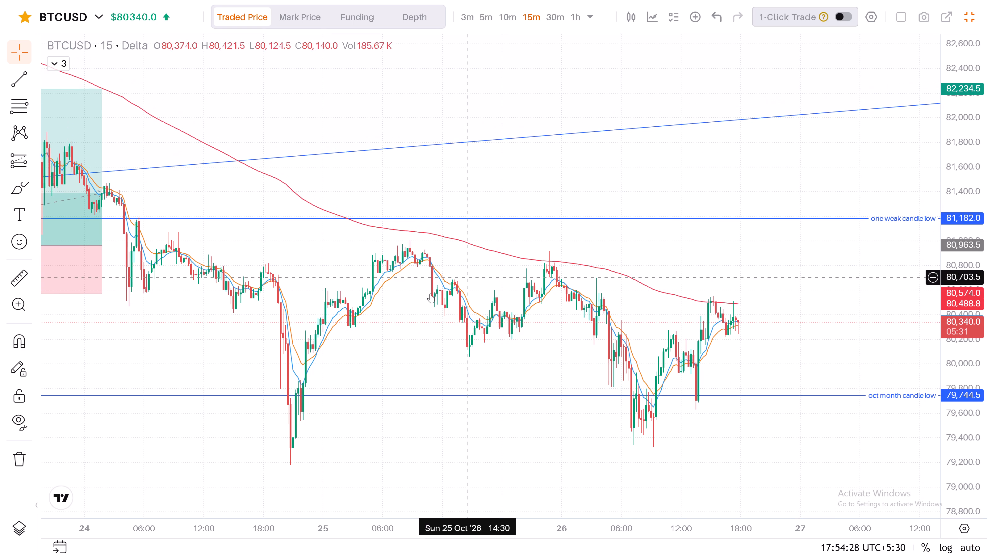
pyautogui.moveTo(391, 306); pyautogui.dragTo(794, 310)
pyautogui.click(794, 310)
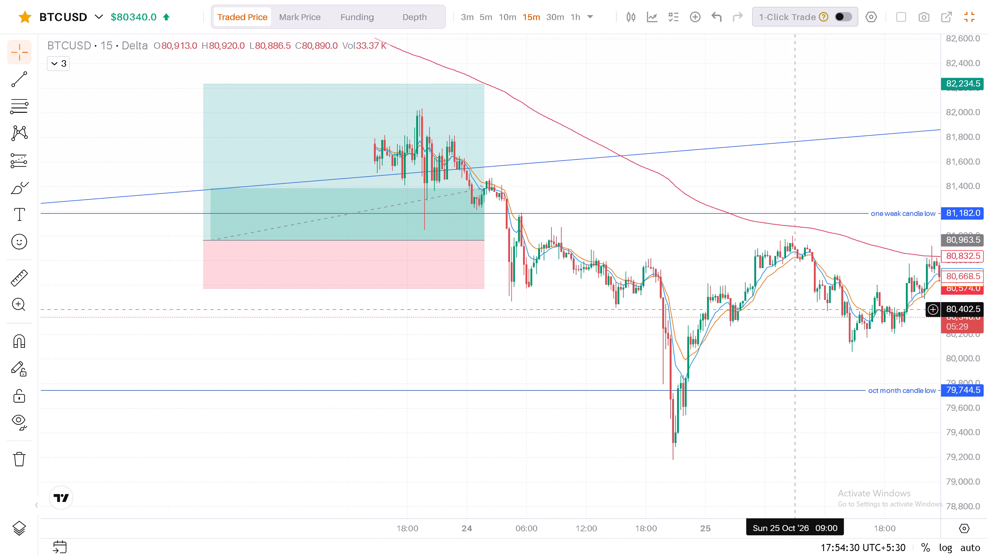
pyautogui.moveTo(339, 332); pyautogui.dragTo(473, 397)
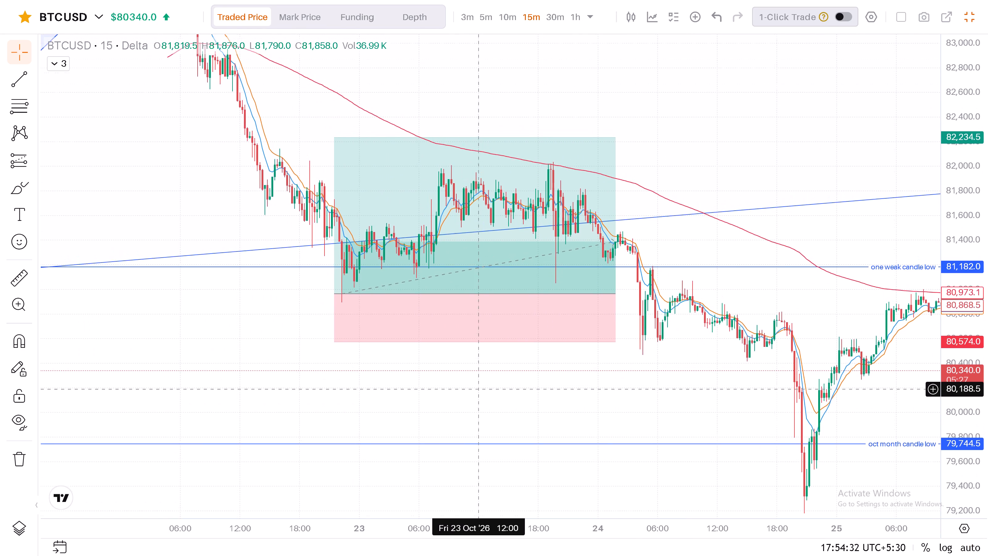
pyautogui.moveTo(473, 397); pyautogui.dragTo(182, 331)
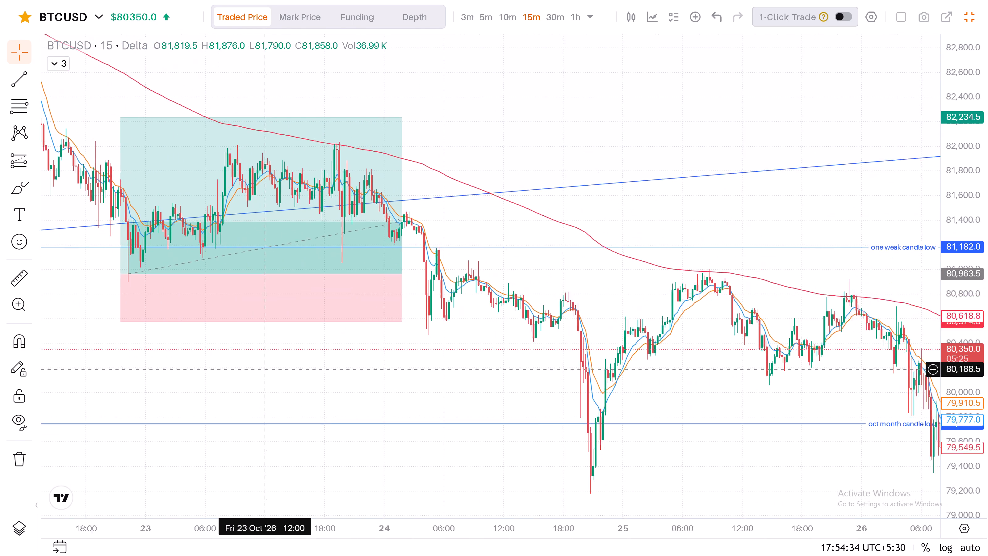
pyautogui.moveTo(182, 331); pyautogui.dragTo(128, 304)
pyautogui.moveTo(114, 297); pyautogui.dragTo(56, 275)
pyautogui.moveTo(710, 288); pyautogui.dragTo(551, 302)
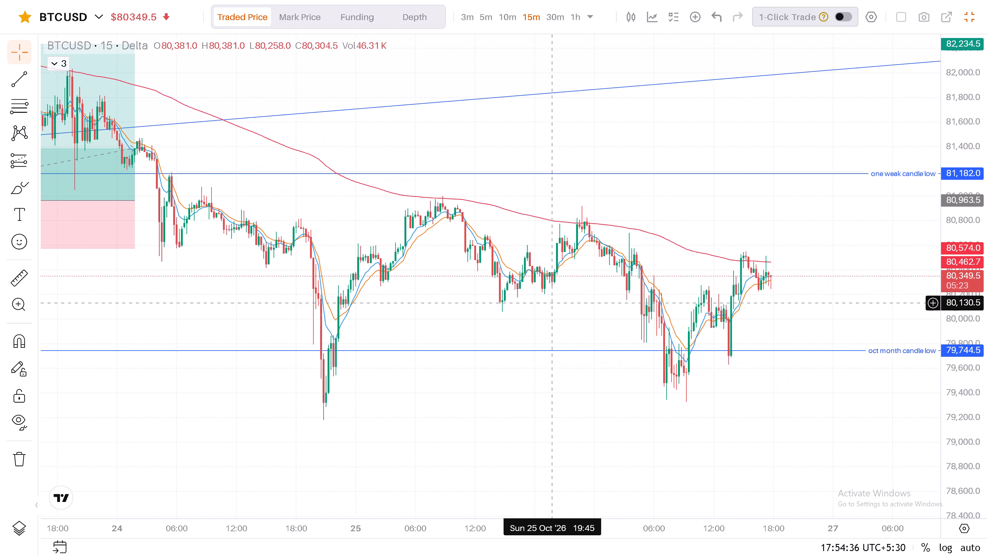
pyautogui.moveTo(540, 297); pyautogui.dragTo(518, 290)
# Switch the BTCUSD chart to the 1-month timeframe.
pyautogui.doubleClick(591, 16)
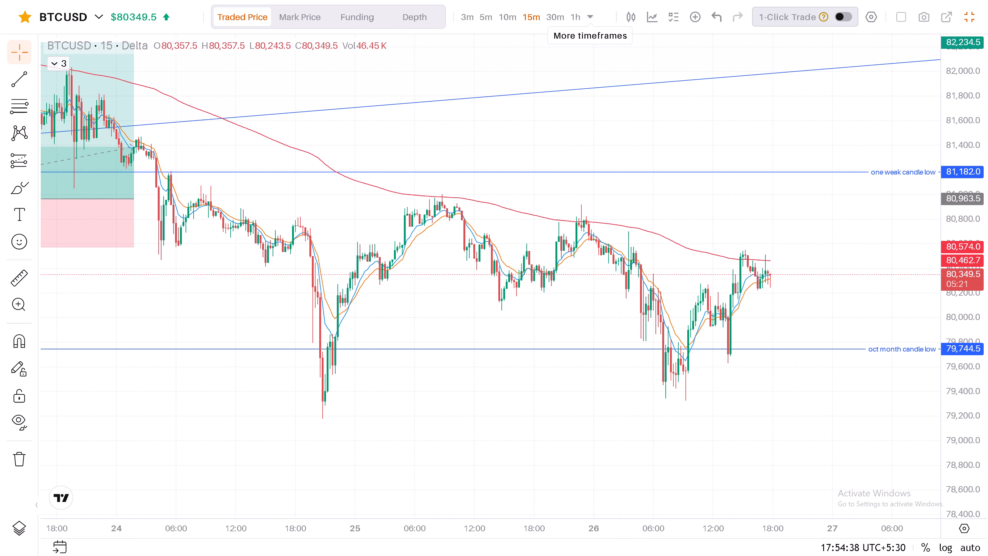
pyautogui.doubleClick(587, 18)
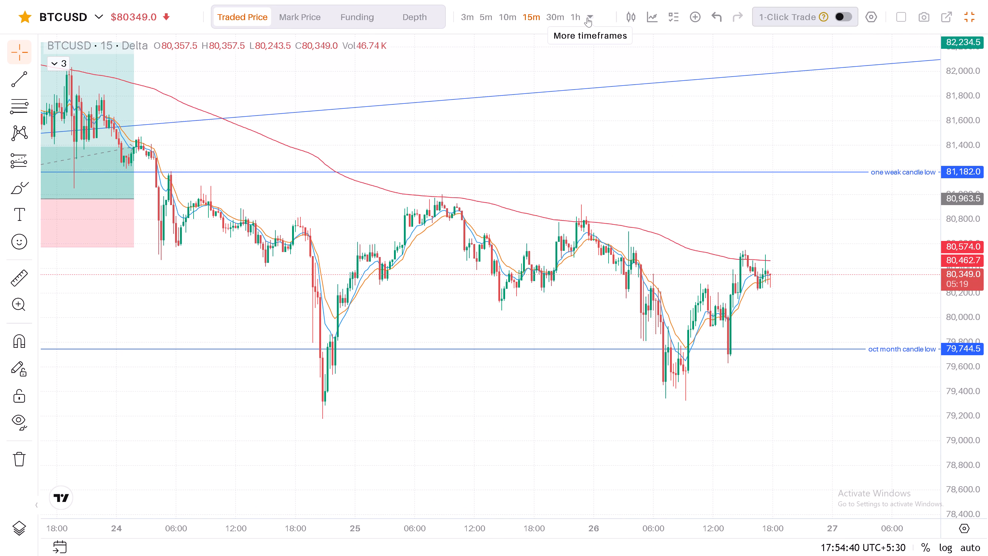
pyautogui.click(587, 18)
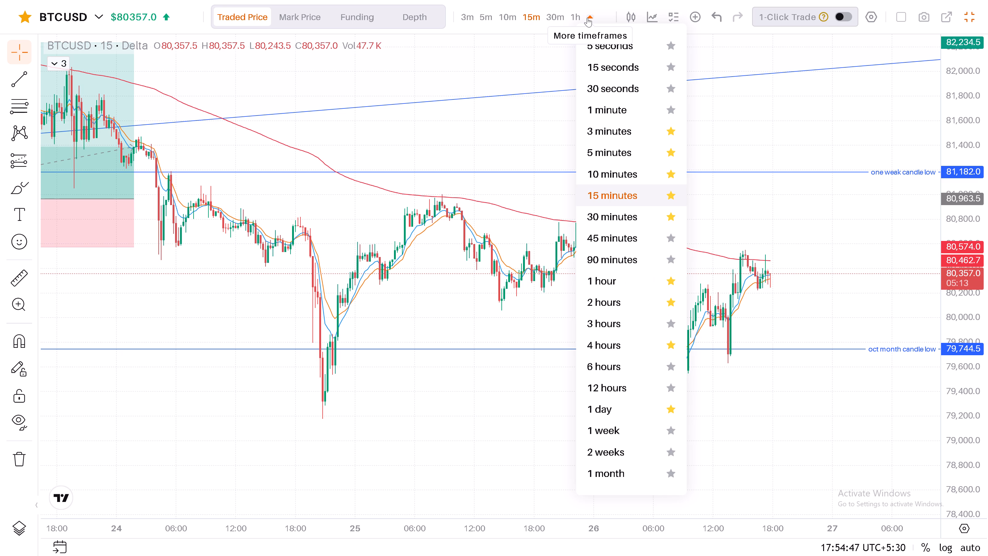
pyautogui.click(613, 469)
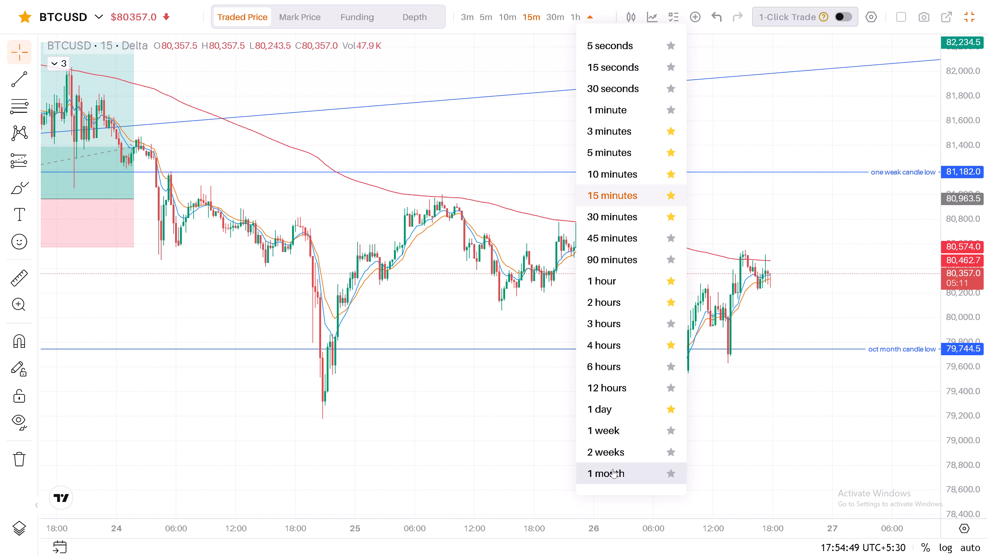
# Move the oct month candle low line down to 79,175.0, at the low of the latest monthly candle.
pyautogui.scroll(5, 664, 297)
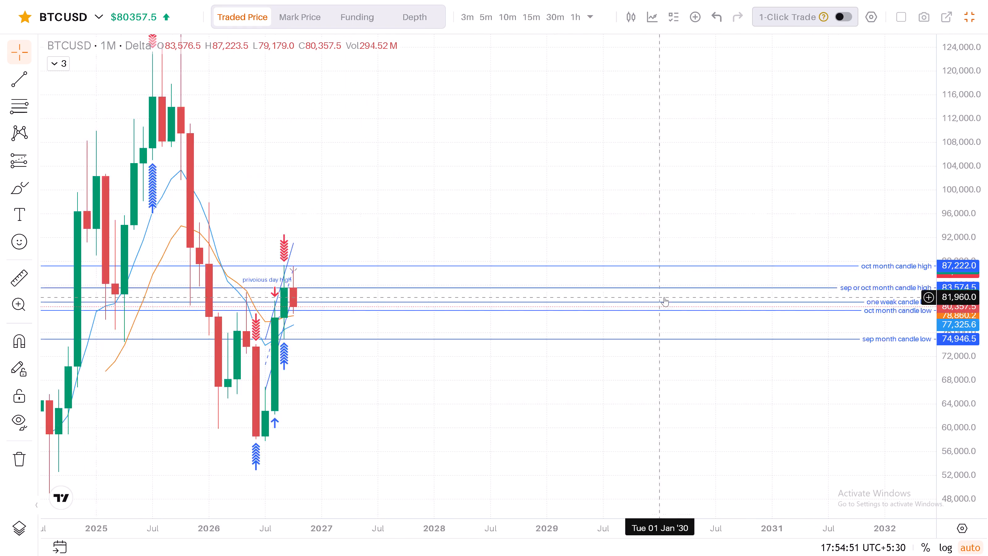
pyautogui.scroll(5, 512, 359)
pyautogui.moveTo(278, 367); pyautogui.dragTo(722, 335)
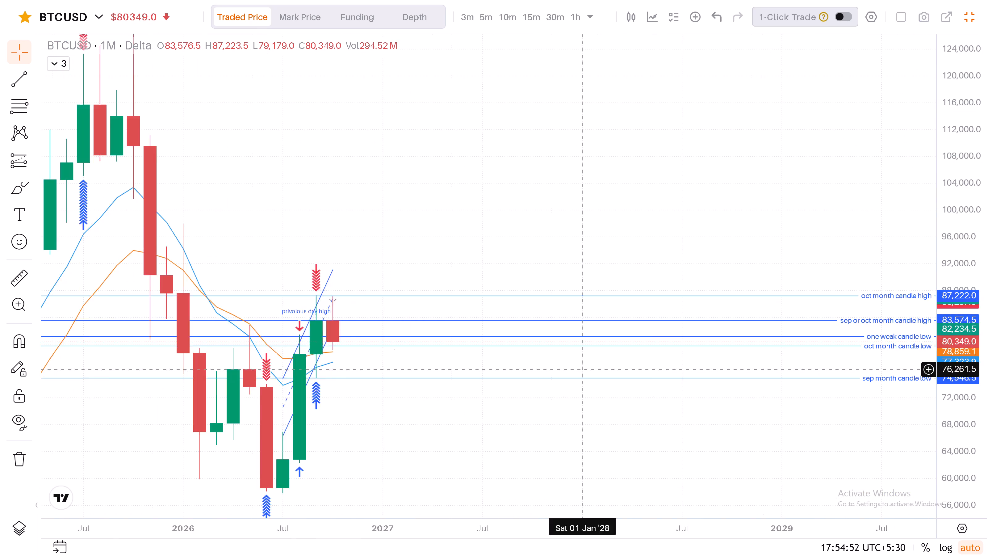
pyautogui.moveTo(722, 335); pyautogui.dragTo(729, 335)
pyautogui.moveTo(964, 372); pyautogui.dragTo(962, 352)
pyautogui.moveTo(647, 432); pyautogui.dragTo(647, 431)
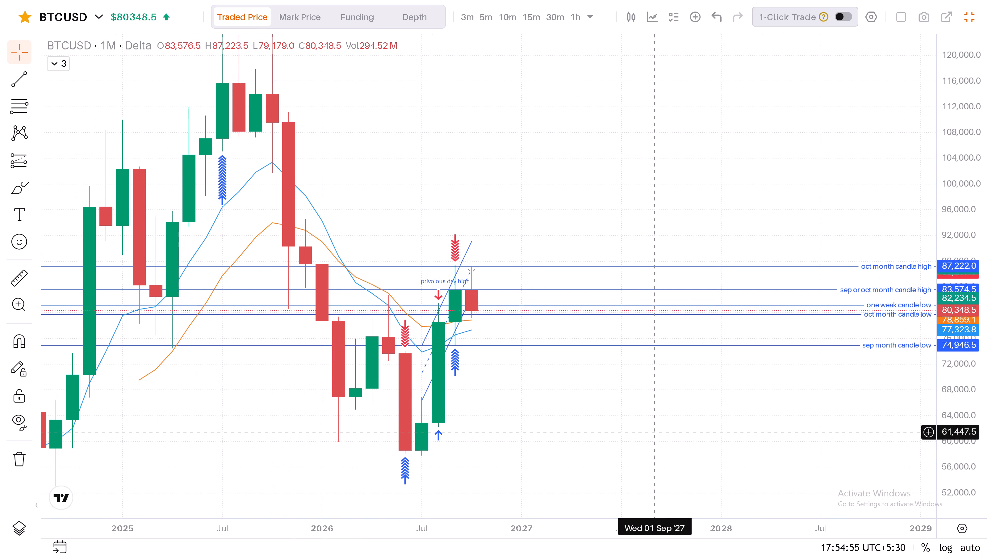
pyautogui.moveTo(647, 431); pyautogui.dragTo(646, 402)
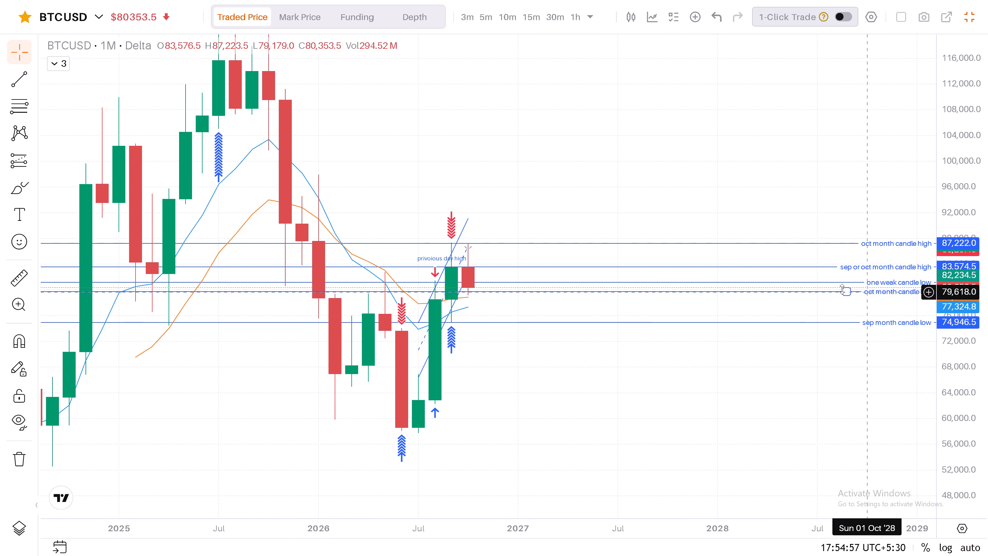
pyautogui.moveTo(846, 289); pyautogui.dragTo(847, 297)
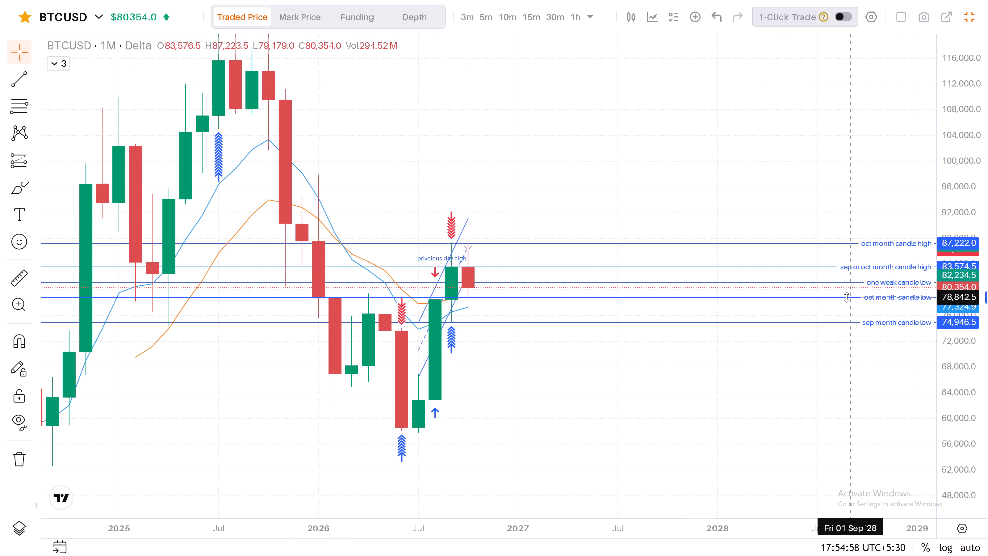
pyautogui.moveTo(847, 297); pyautogui.dragTo(846, 295)
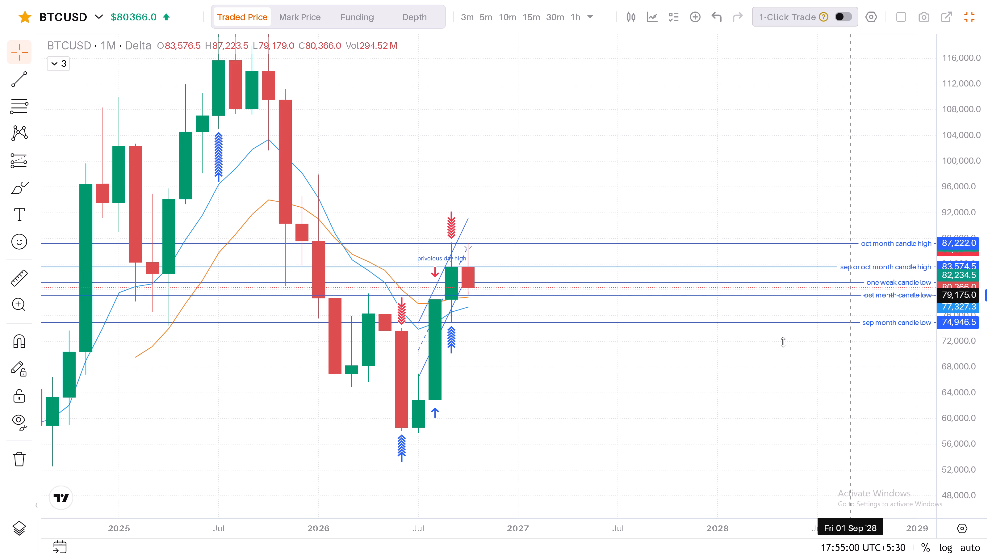
pyautogui.tripleClick(726, 382)
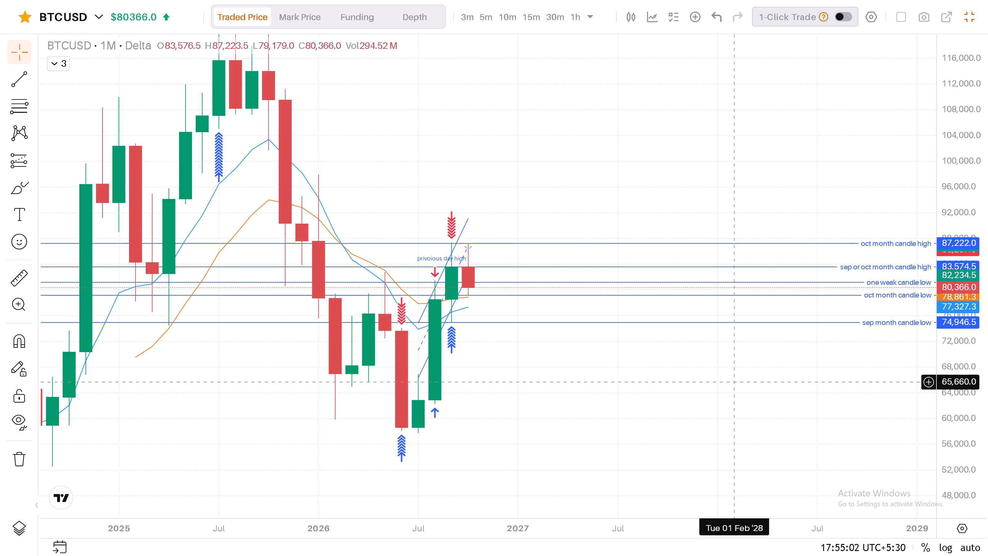
# Switch the BTCUSD chart to the 1-week timeframe.
pyautogui.click(590, 18)
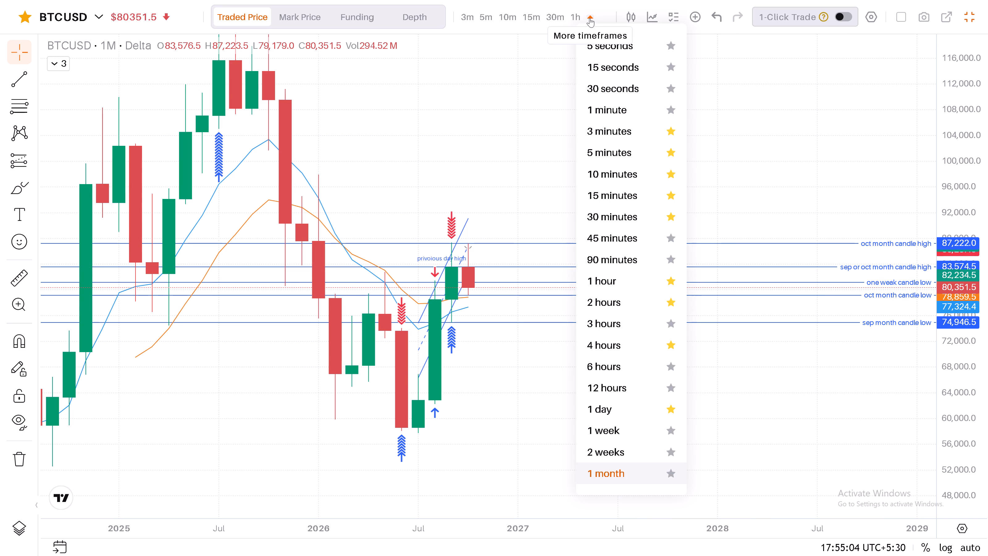
pyautogui.click(634, 428)
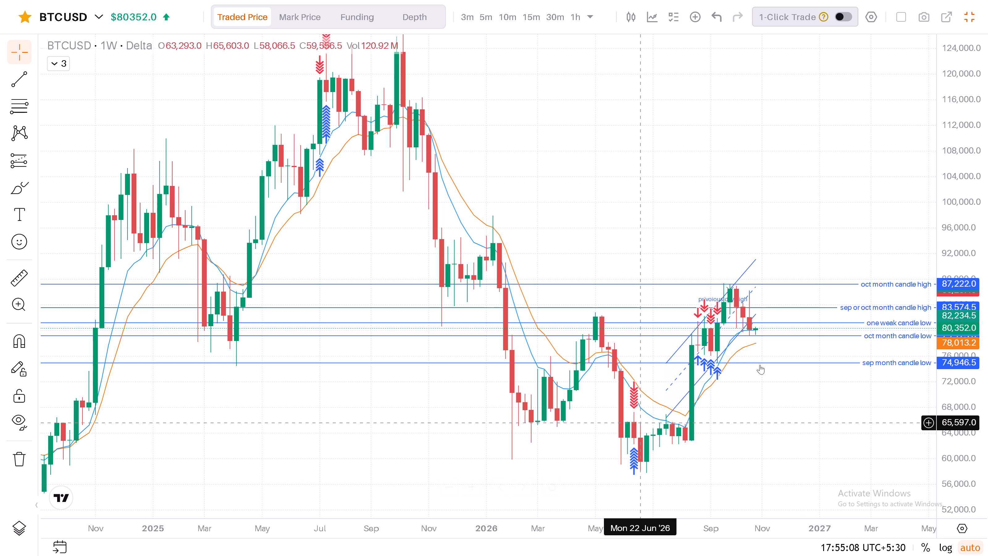
# Examine BTCUSD's weekly candles against the ascending channel and the labelled monthly and weekly high and low lines.
pyautogui.scroll(2, 760, 365)
pyautogui.scroll(3, 771, 412)
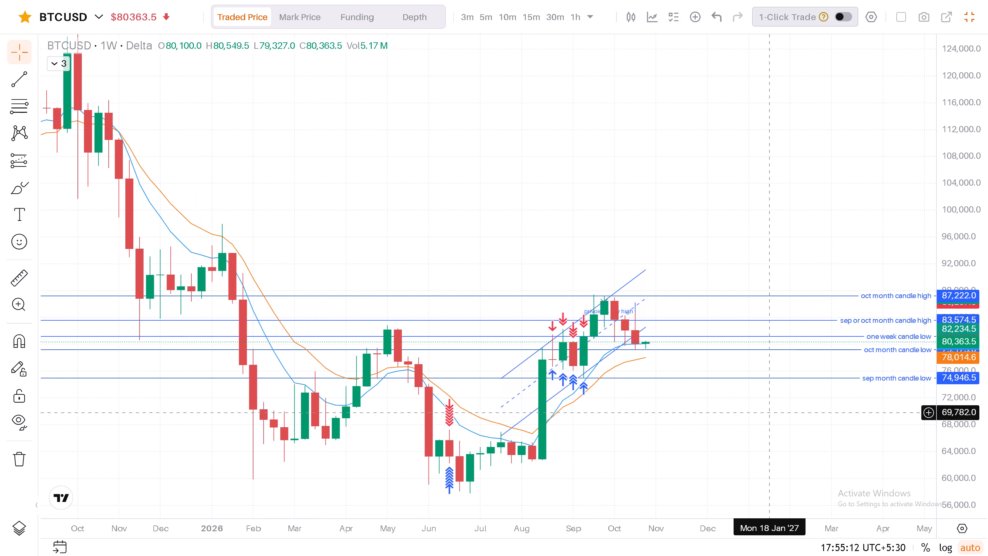
pyautogui.moveTo(959, 410); pyautogui.dragTo(963, 356)
pyautogui.moveTo(686, 212); pyautogui.dragTo(680, 206)
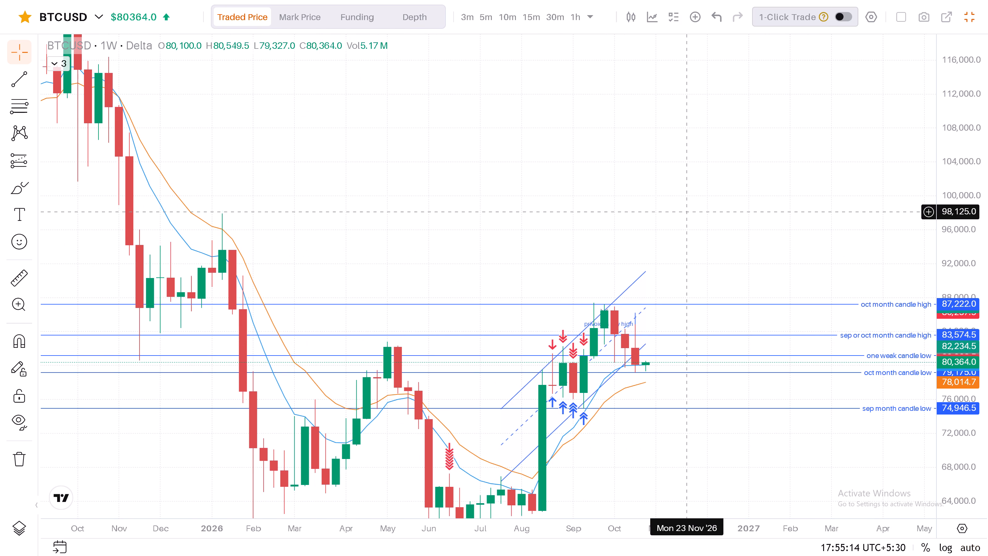
pyautogui.moveTo(680, 206); pyautogui.dragTo(597, 134)
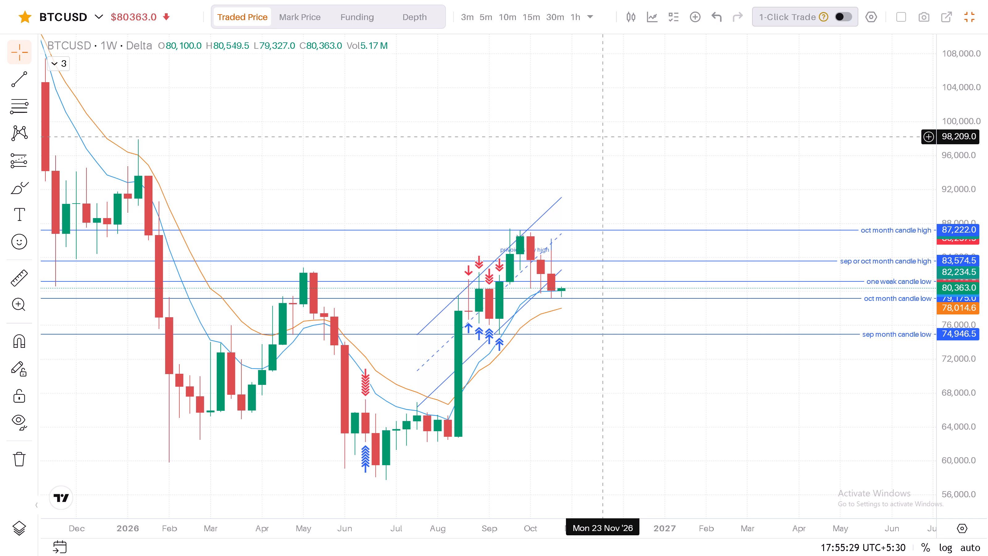
pyautogui.moveTo(642, 384); pyautogui.dragTo(678, 350)
pyautogui.tripleClick(678, 350)
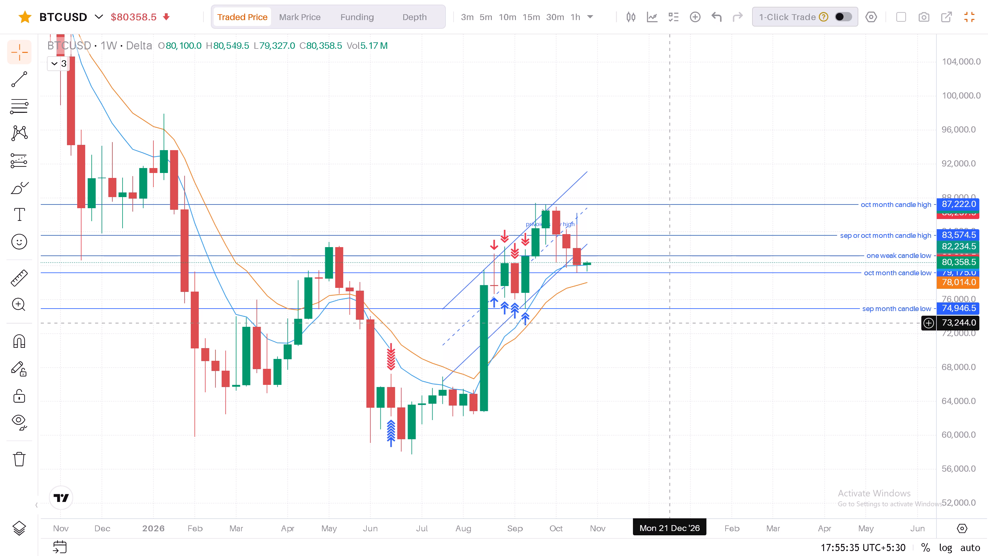
pyautogui.scroll(-2, 658, 317)
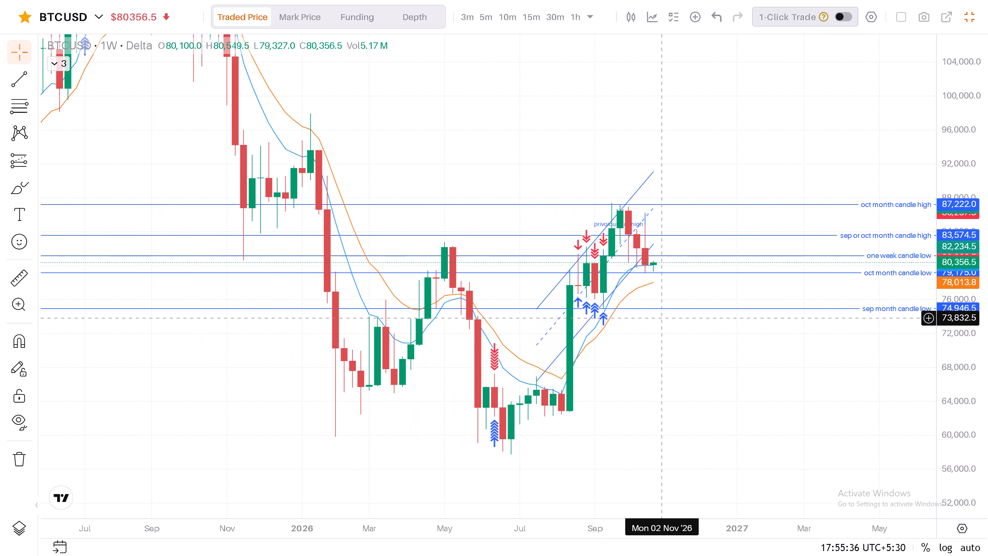
pyautogui.moveTo(969, 118); pyautogui.dragTo(967, 202)
pyautogui.click(967, 204)
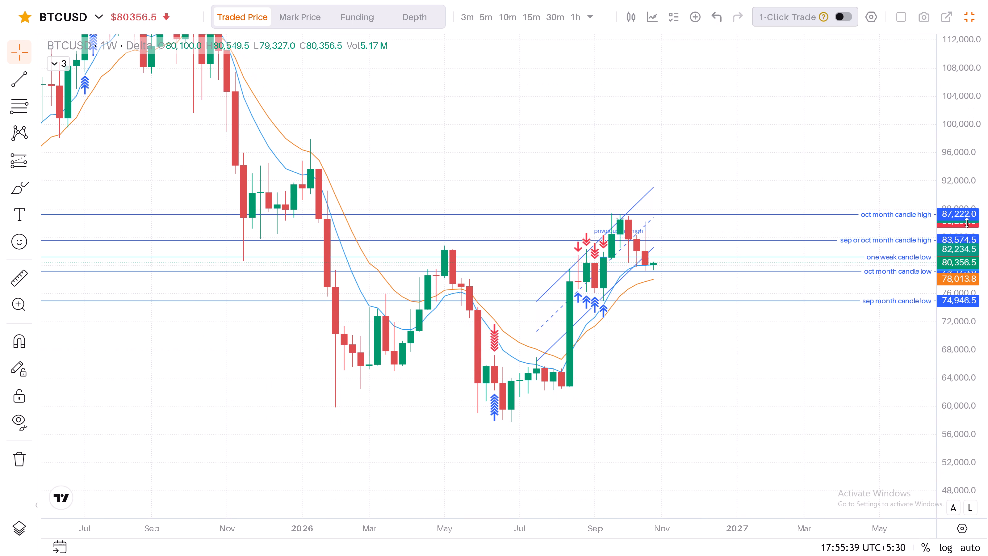
pyautogui.moveTo(965, 241); pyautogui.dragTo(965, 250)
pyautogui.moveTo(958, 301); pyautogui.dragTo(953, 318)
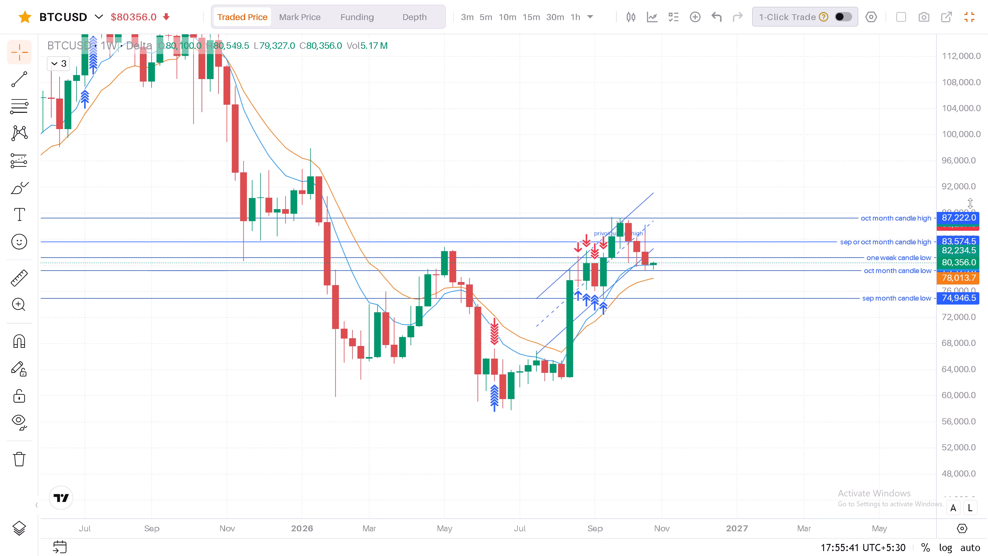
pyautogui.moveTo(970, 204); pyautogui.dragTo(967, 239)
pyautogui.click(967, 239)
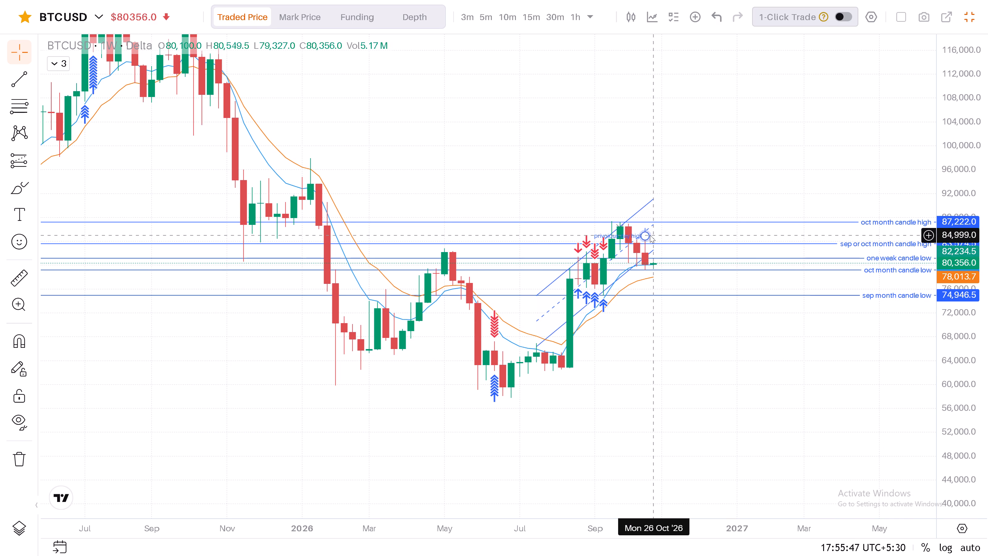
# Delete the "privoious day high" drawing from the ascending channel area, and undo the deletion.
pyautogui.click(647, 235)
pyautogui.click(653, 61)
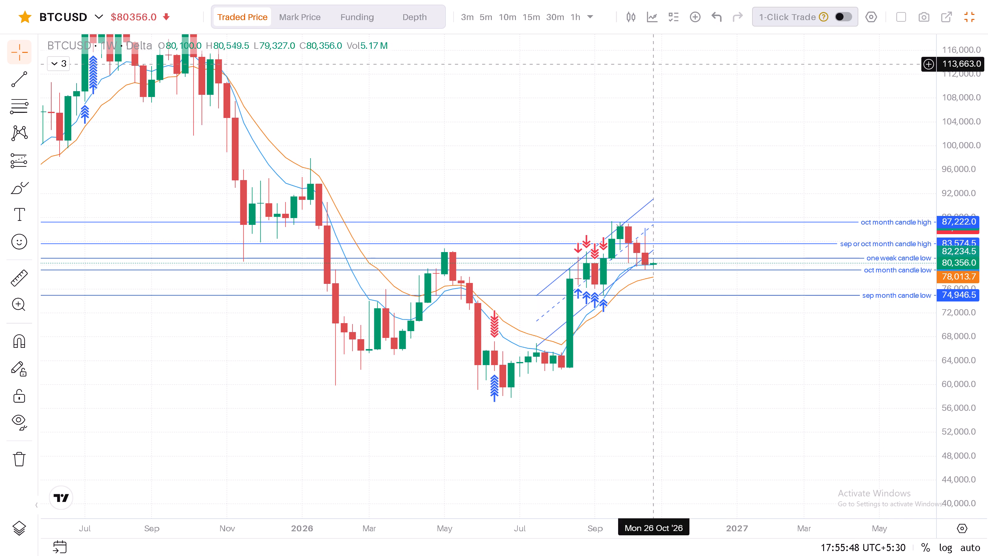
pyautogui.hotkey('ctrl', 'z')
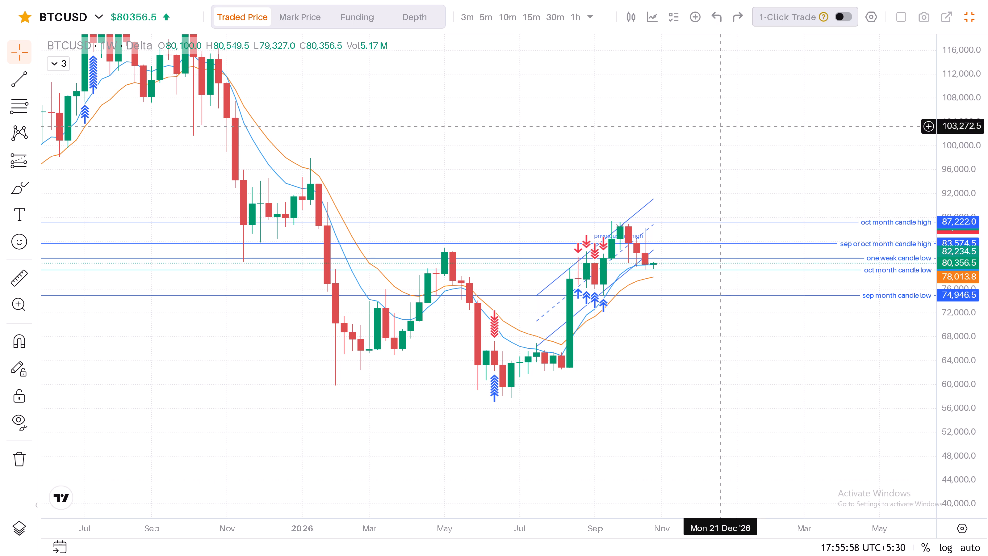
# Review BTCUSD's recent weekly candles at the ascending channel's lower boundary and the surrounding month and week candle levels.
pyautogui.scroll(1, 477, 164)
pyautogui.moveTo(478, 164); pyautogui.dragTo(485, 168)
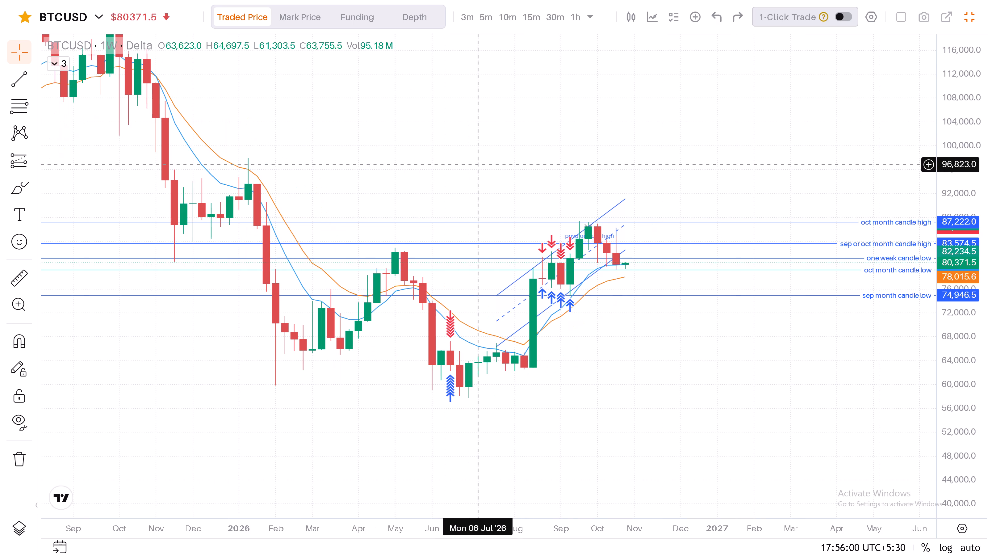
pyautogui.moveTo(485, 168); pyautogui.dragTo(501, 171)
pyautogui.moveTo(512, 174); pyautogui.dragTo(537, 177)
pyautogui.doubleClick(537, 177)
pyautogui.click(554, 193)
pyautogui.doubleClick(566, 204)
pyautogui.click(647, 199)
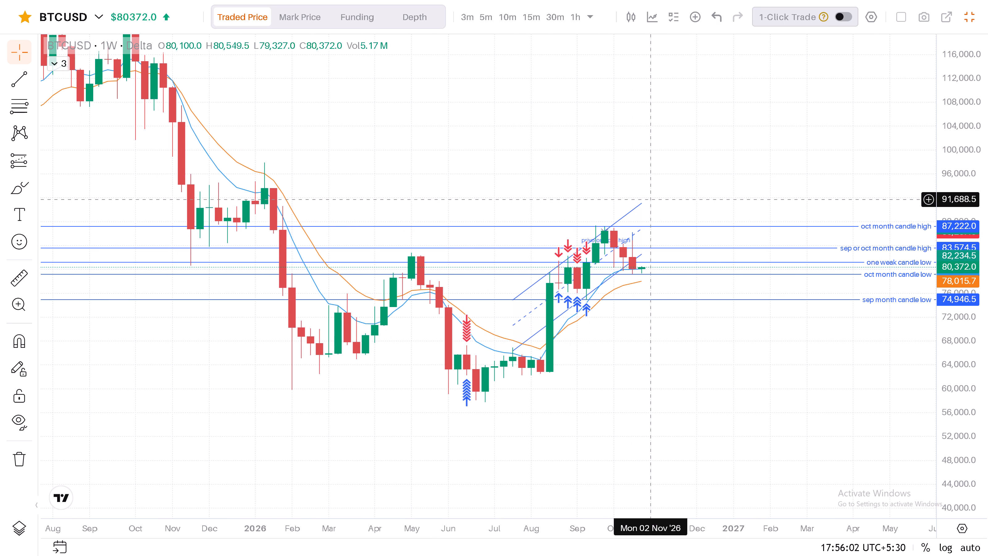
pyautogui.moveTo(645, 179); pyautogui.dragTo(650, 126)
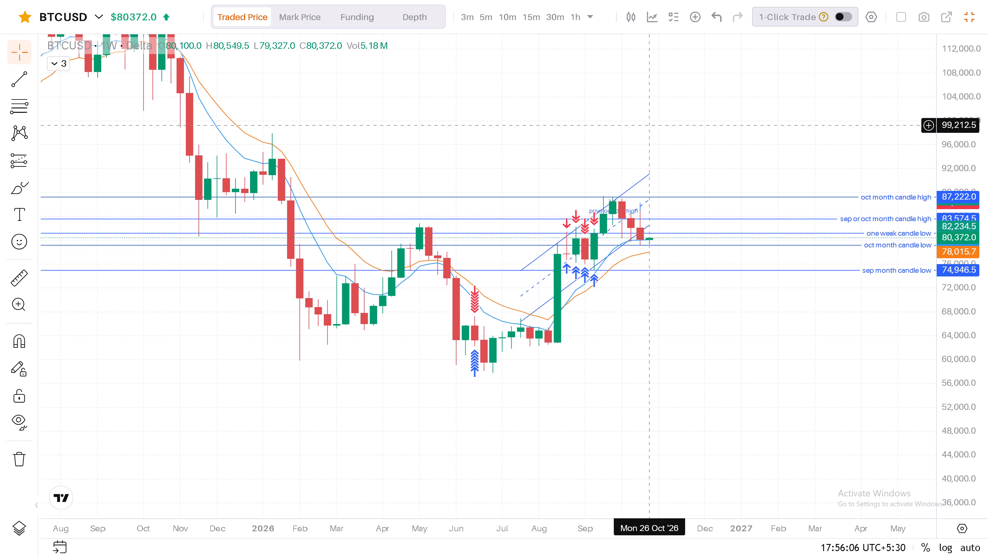
pyautogui.moveTo(628, 128); pyautogui.dragTo(627, 120)
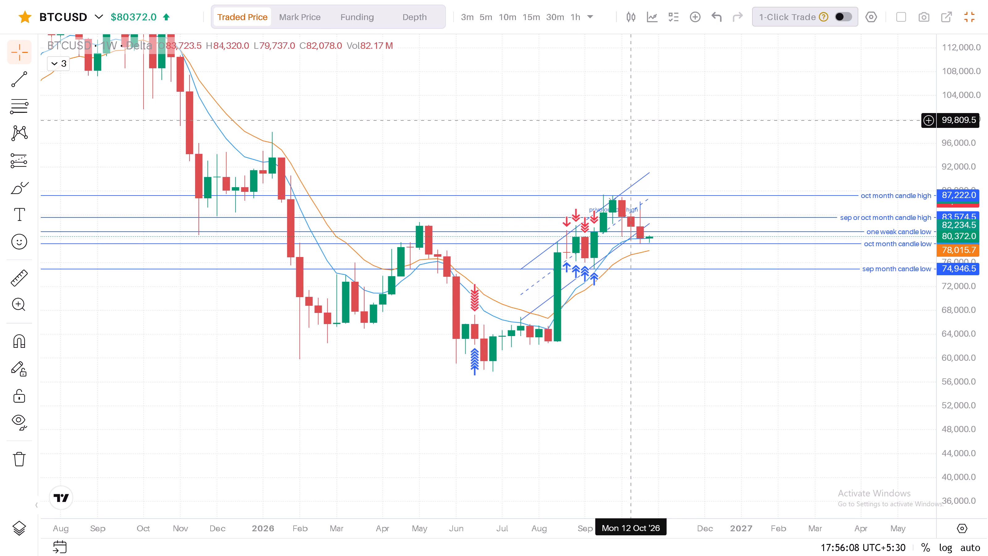
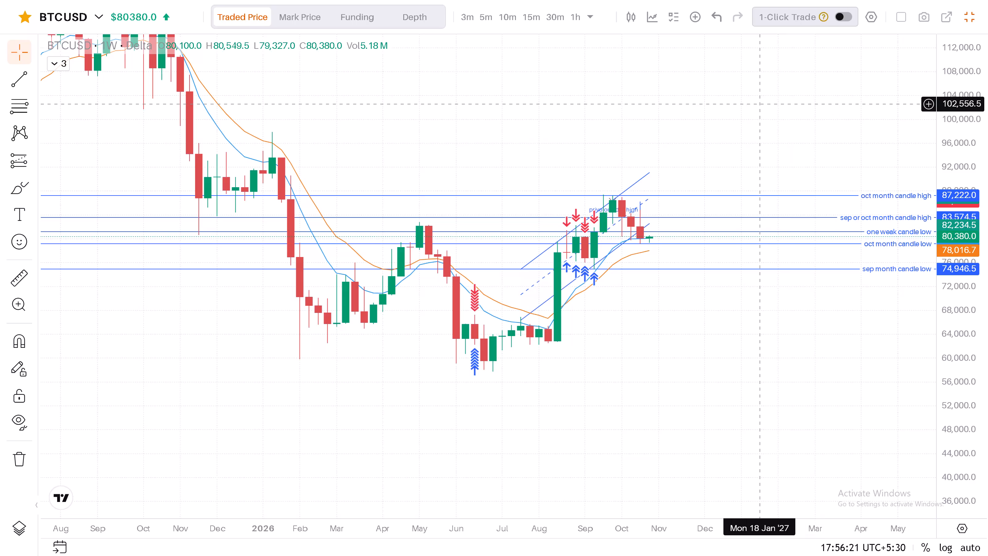
# Delete the "one weak candle low" horizontal line from the BTCUSD weekly chart.
pyautogui.moveTo(957, 344); pyautogui.dragTo(965, 189)
pyautogui.scroll(3, 727, 171)
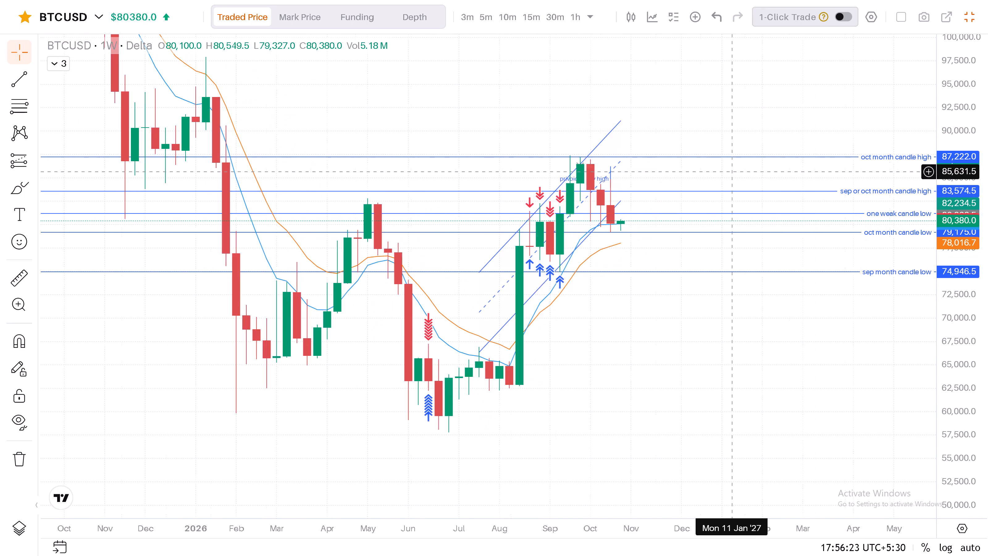
pyautogui.moveTo(718, 94); pyautogui.dragTo(720, 215)
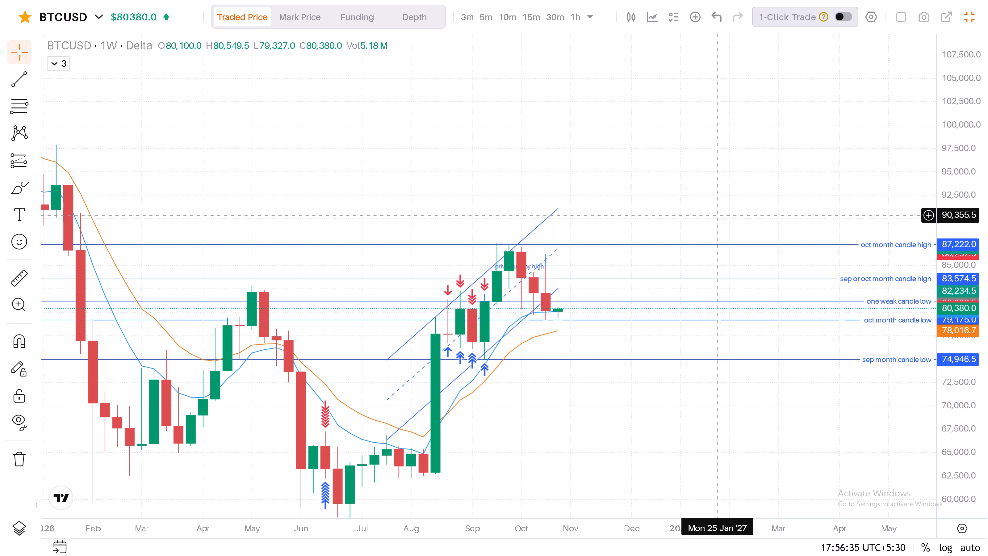
pyautogui.click(884, 304)
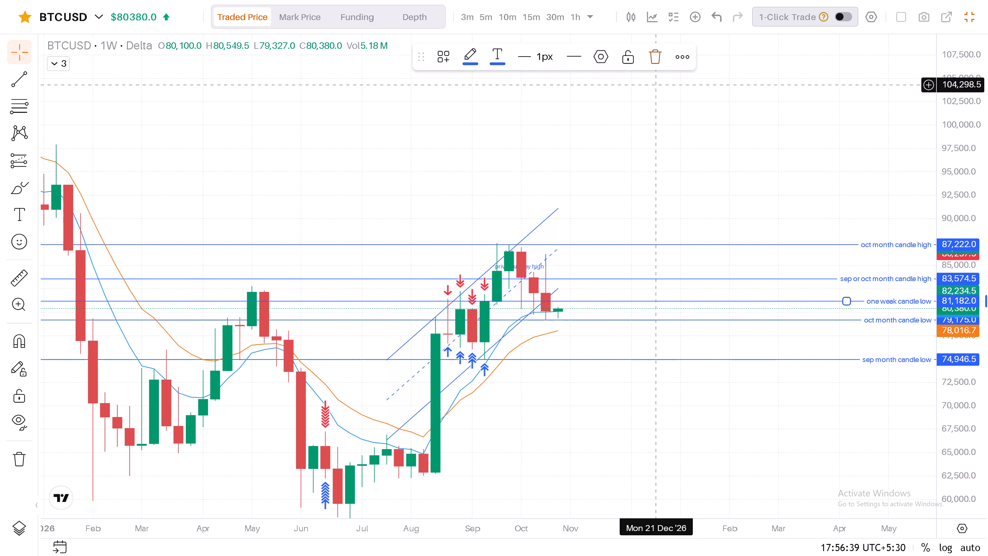
pyautogui.click(632, 140)
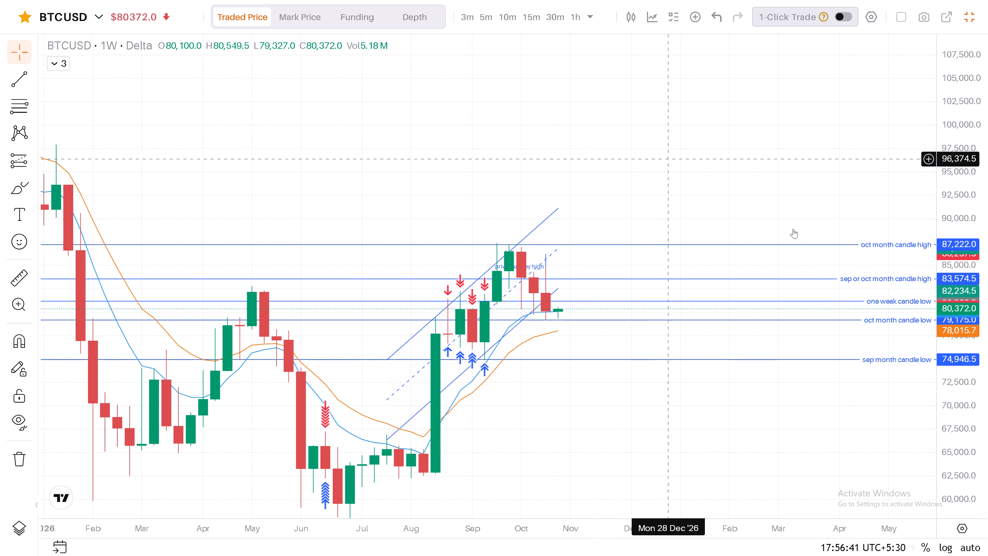
pyautogui.click(881, 302)
pyautogui.doubleClick(659, 58)
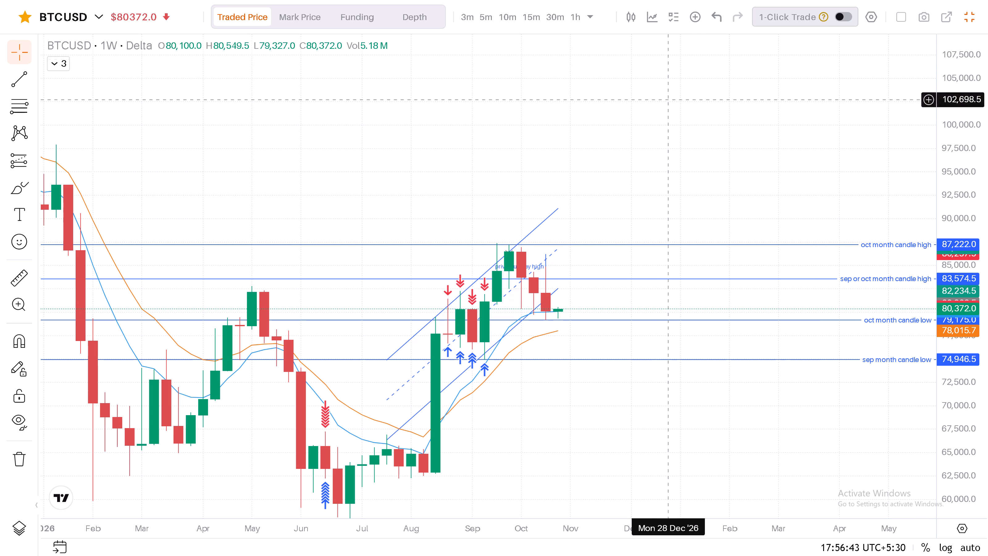
# Switch the BTCUSD chart to the 1-day timeframe.
pyautogui.moveTo(672, 122); pyautogui.dragTo(691, 102)
pyautogui.tripleClick(691, 102)
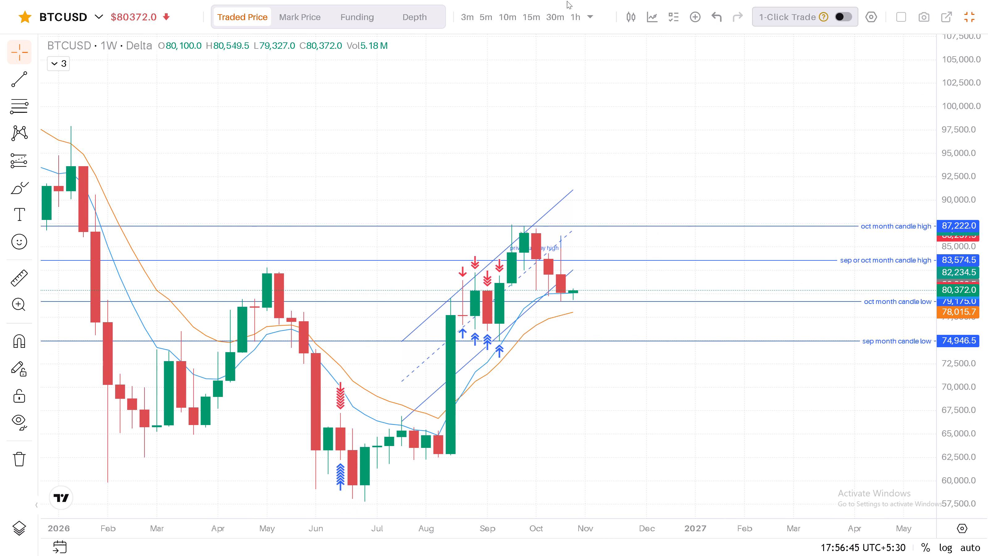
pyautogui.click(592, 16)
pyautogui.click(627, 412)
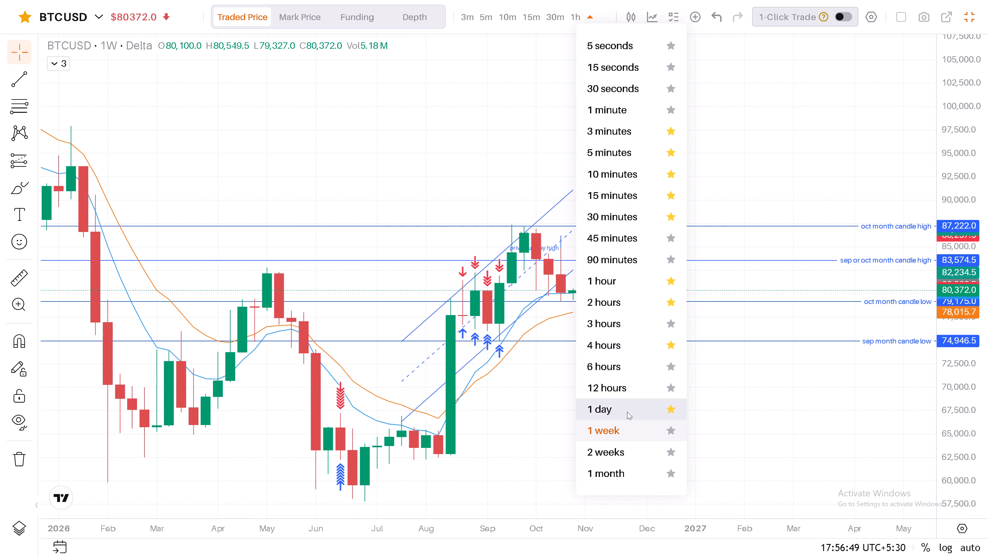
# Examine BTCUSD's daily candles against the ascending channel, the moving averages and the labelled month candle high and low lines.
pyautogui.moveTo(954, 212); pyautogui.dragTo(958, 248)
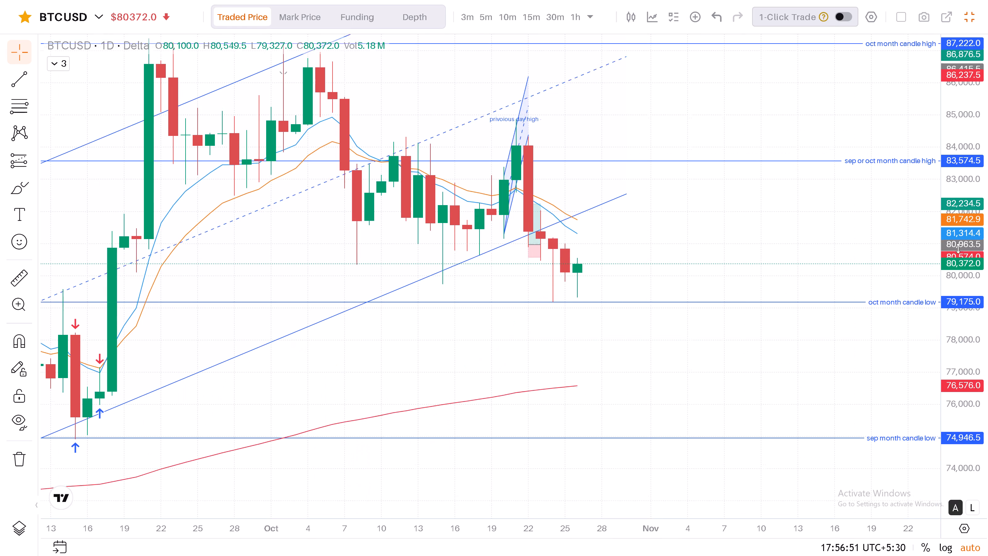
pyautogui.moveTo(958, 248); pyautogui.dragTo(958, 277)
pyautogui.tripleClick(958, 278)
pyautogui.moveTo(959, 239); pyautogui.dragTo(956, 344)
pyautogui.scroll(-1, 726, 360)
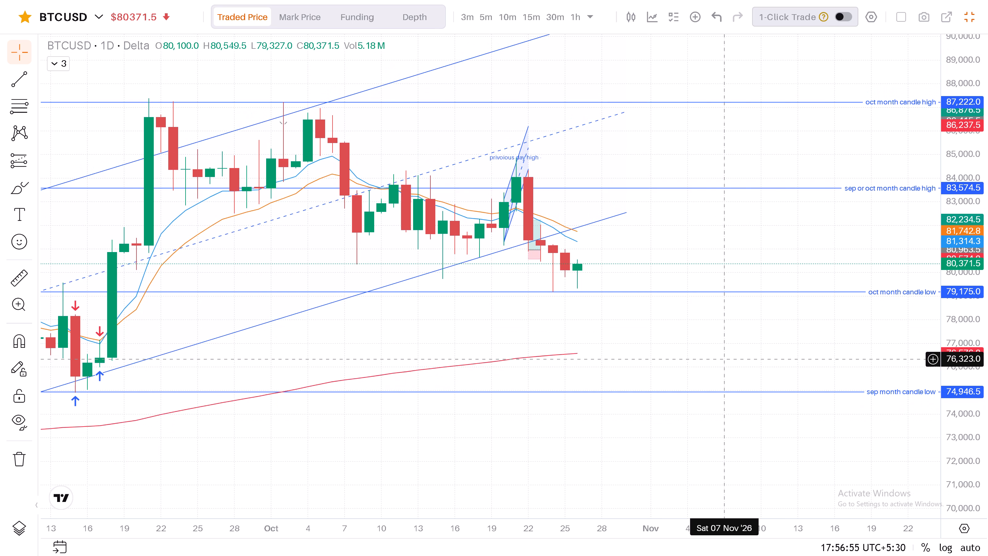
pyautogui.scroll(-1, 726, 360)
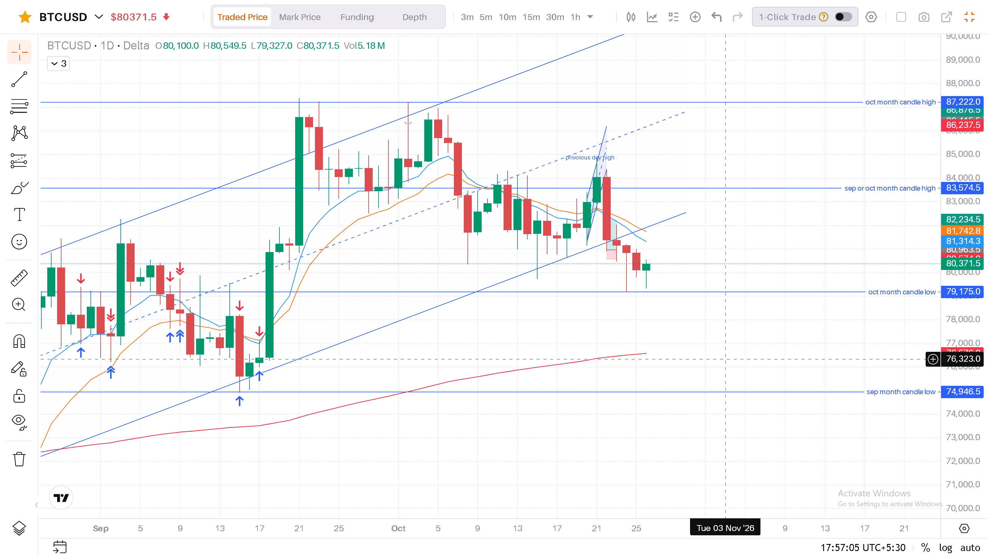
pyautogui.scroll(-4, 710, 331)
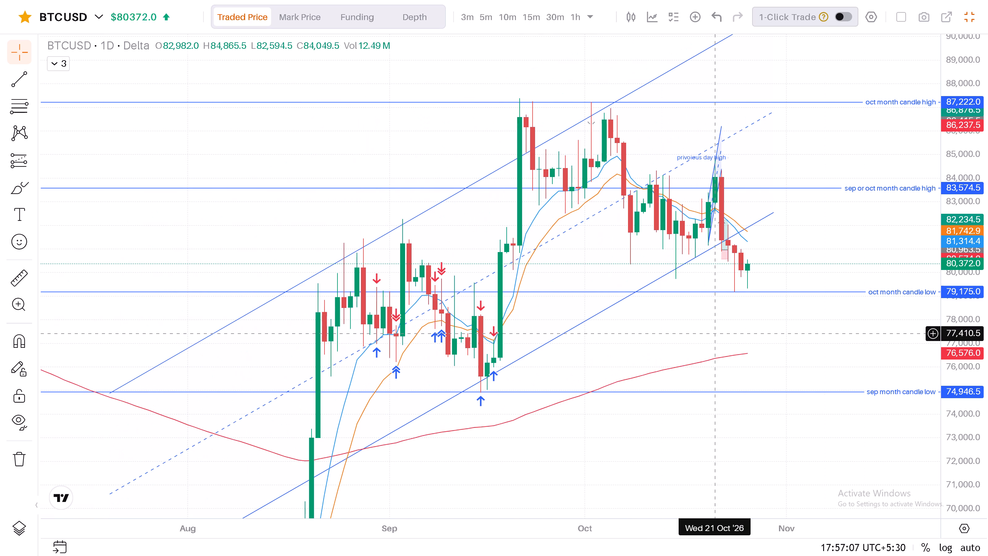
pyautogui.scroll(1, 714, 334)
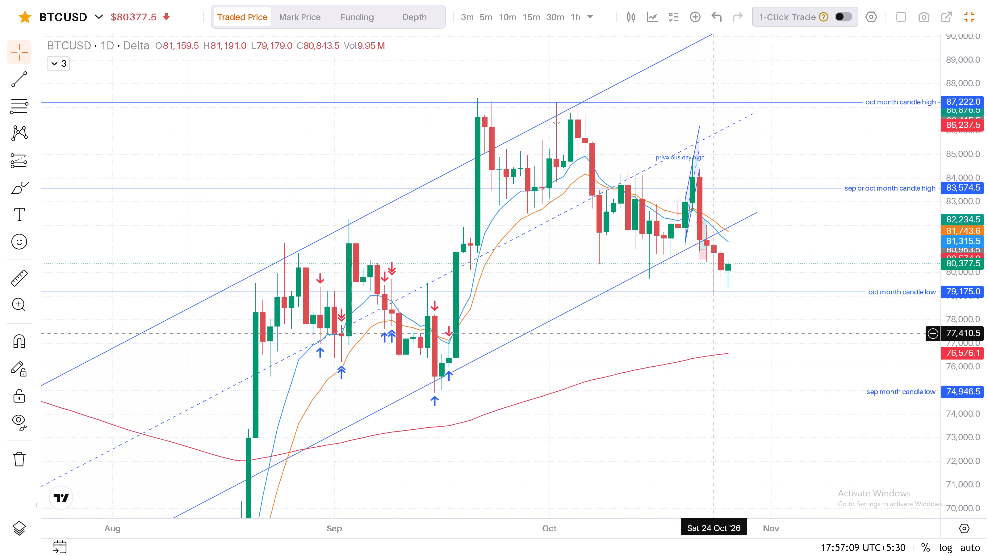
pyautogui.scroll(3, 714, 334)
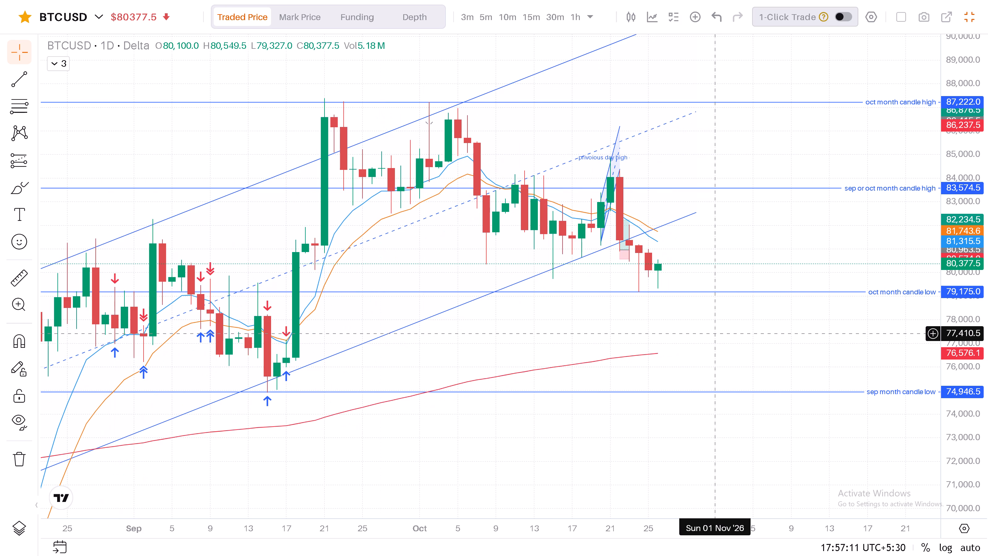
pyautogui.moveTo(718, 334); pyautogui.dragTo(729, 355)
pyautogui.doubleClick(729, 355)
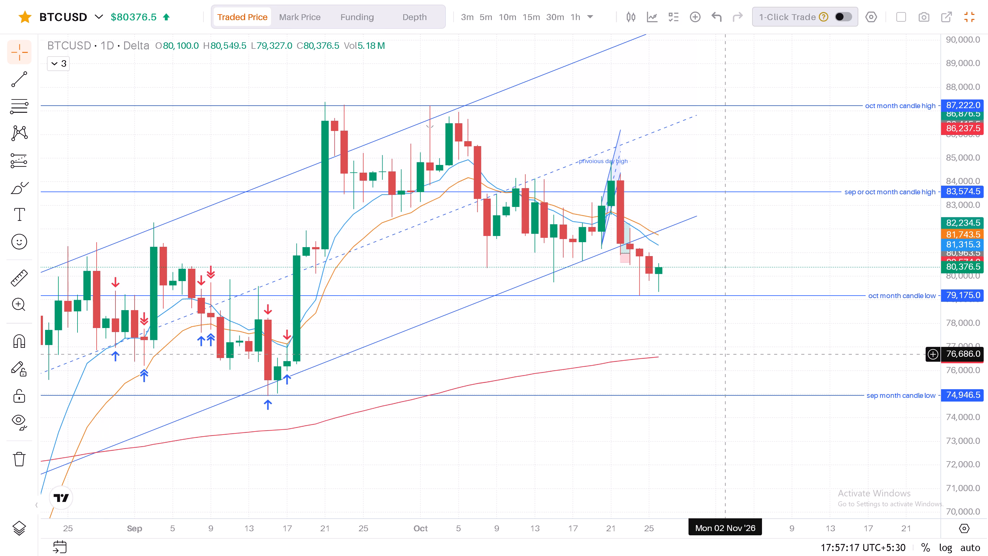
pyautogui.moveTo(969, 374); pyautogui.dragTo(963, 335)
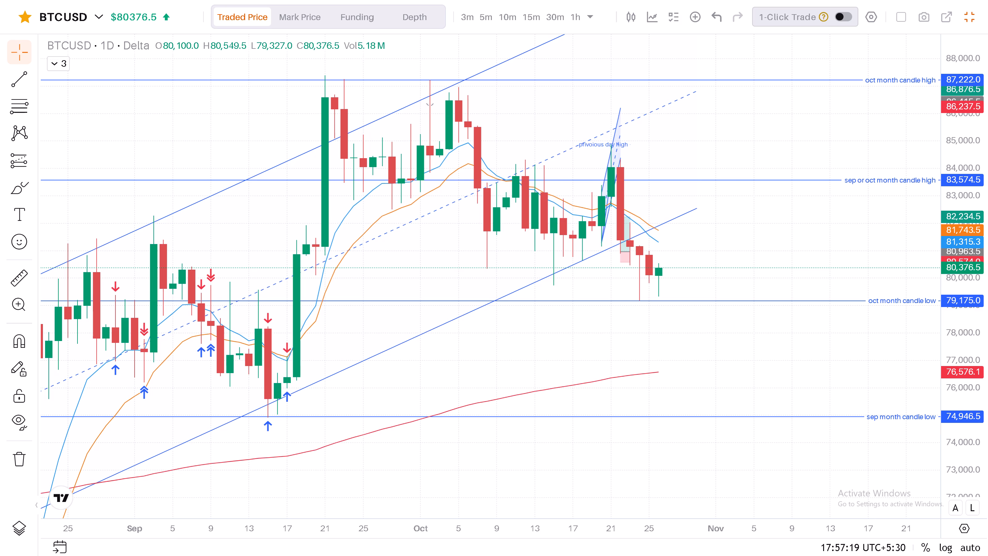
pyautogui.scroll(3, 536, 339)
pyautogui.moveTo(659, 341); pyautogui.dragTo(655, 364)
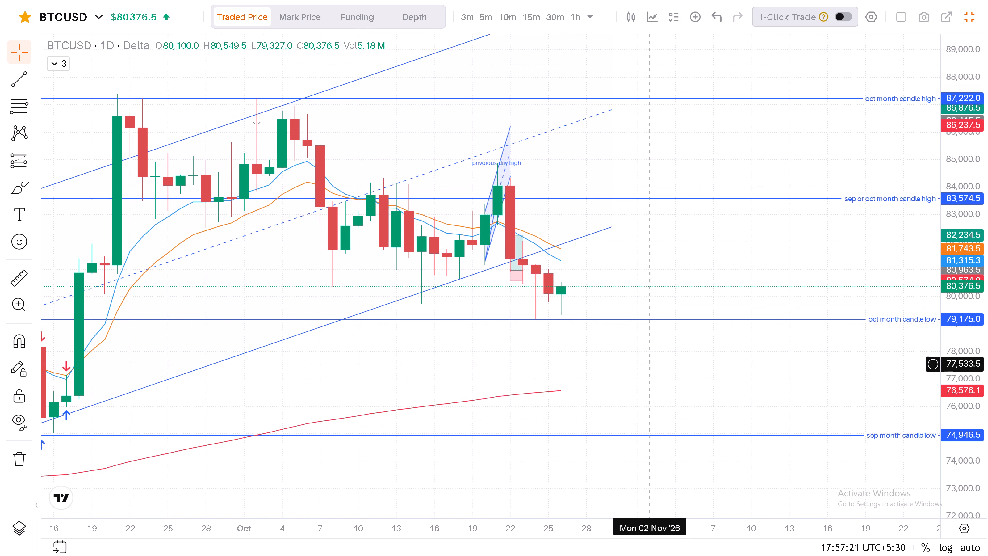
pyautogui.moveTo(969, 408); pyautogui.dragTo(961, 359)
pyautogui.scroll(1, 252, 208)
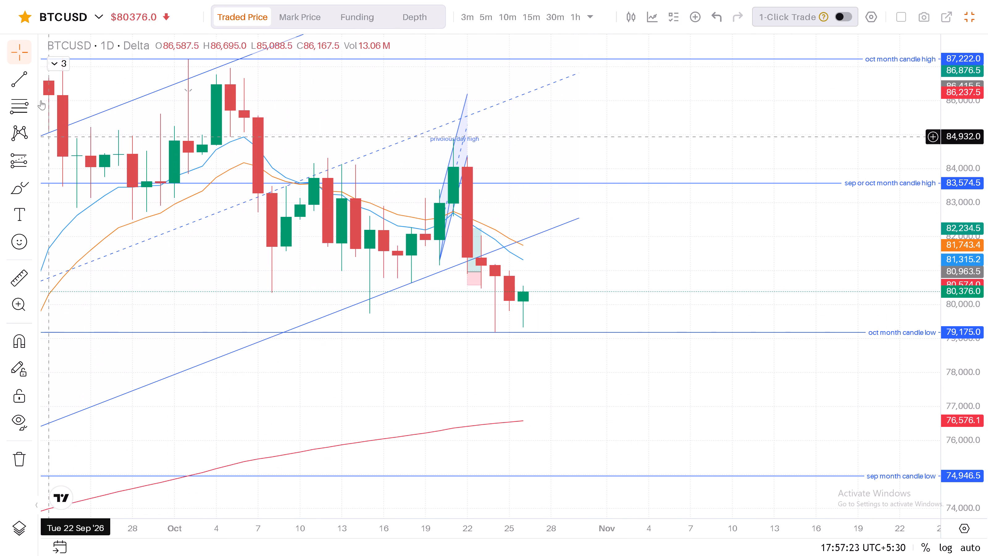
# Draw a short horizontal trend line at the 26 Oct daily candle's high, at about 80,552, spanning 26 to 27 Oct.
pyautogui.click(24, 78)
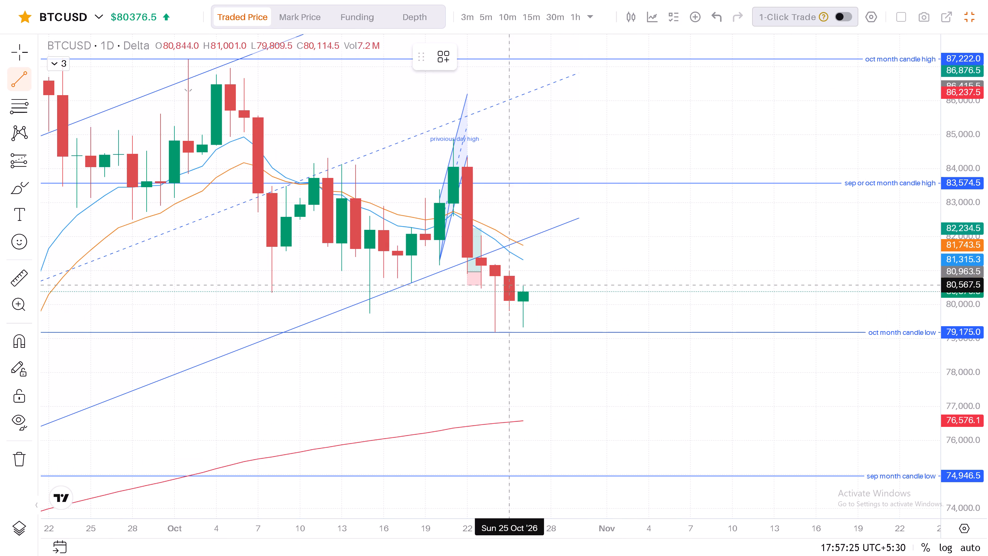
pyautogui.moveTo(956, 433); pyautogui.dragTo(949, 296)
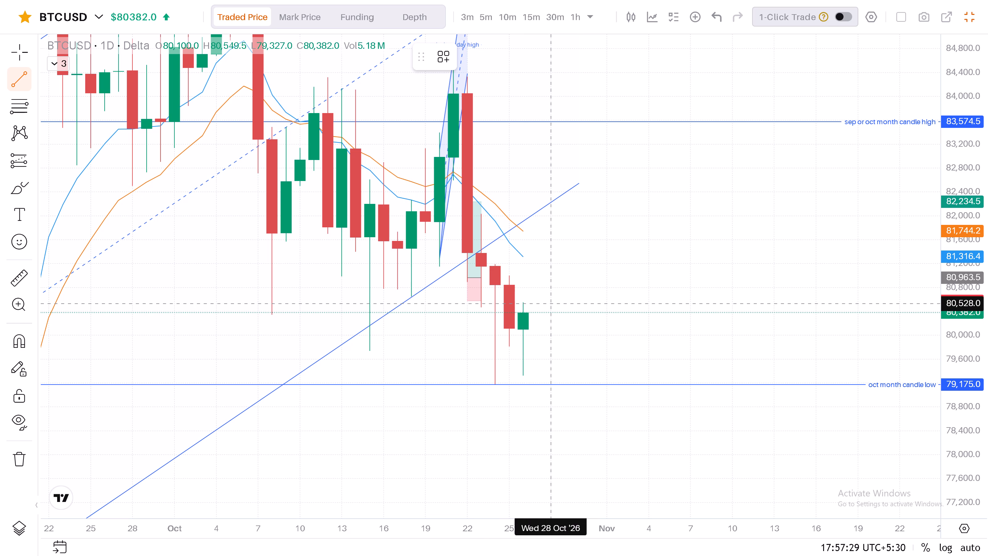
pyautogui.click(539, 302)
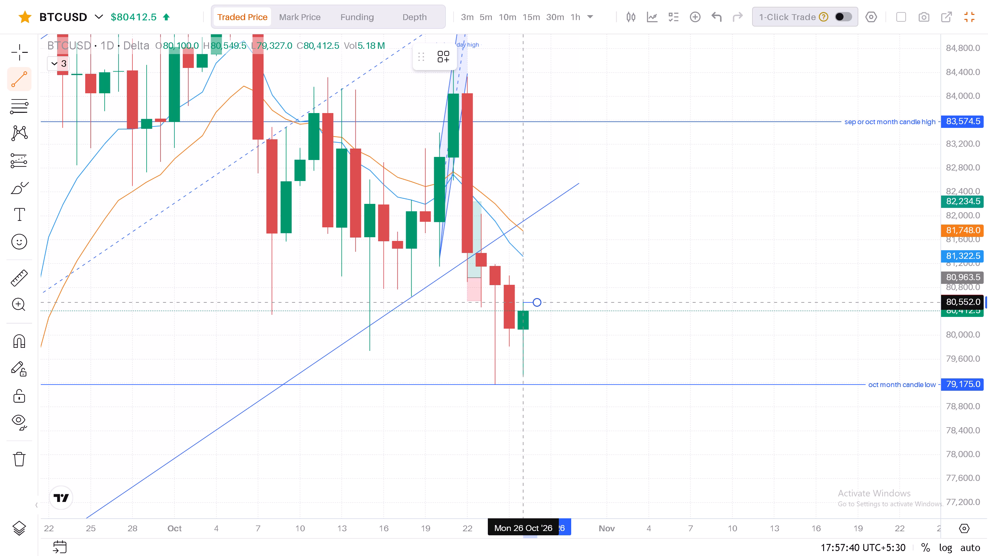
pyautogui.click(522, 302)
pyautogui.click(583, 283)
# Label the trend line at the 26 Oct candle's high "day candle high" with text size 8.
pyautogui.click(536, 304)
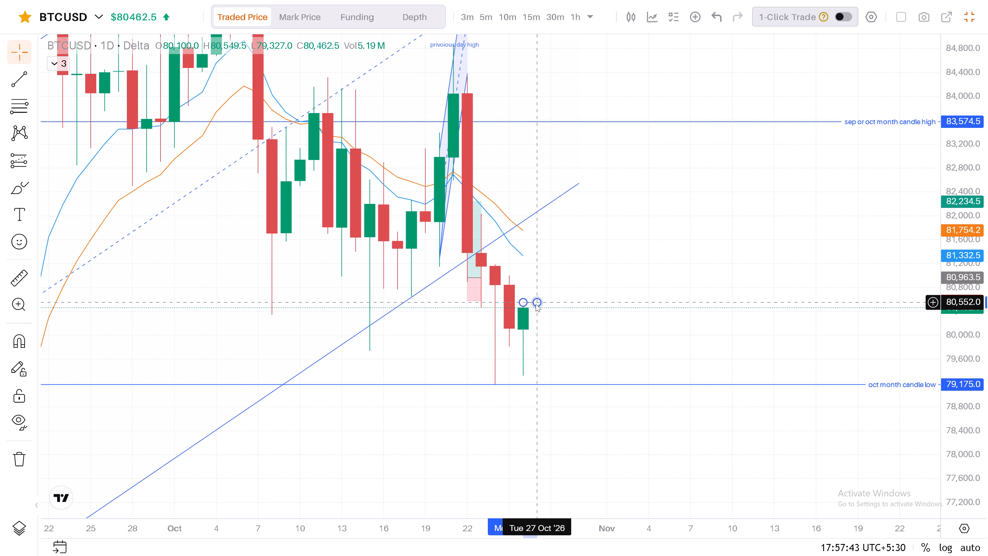
pyautogui.click(593, 59)
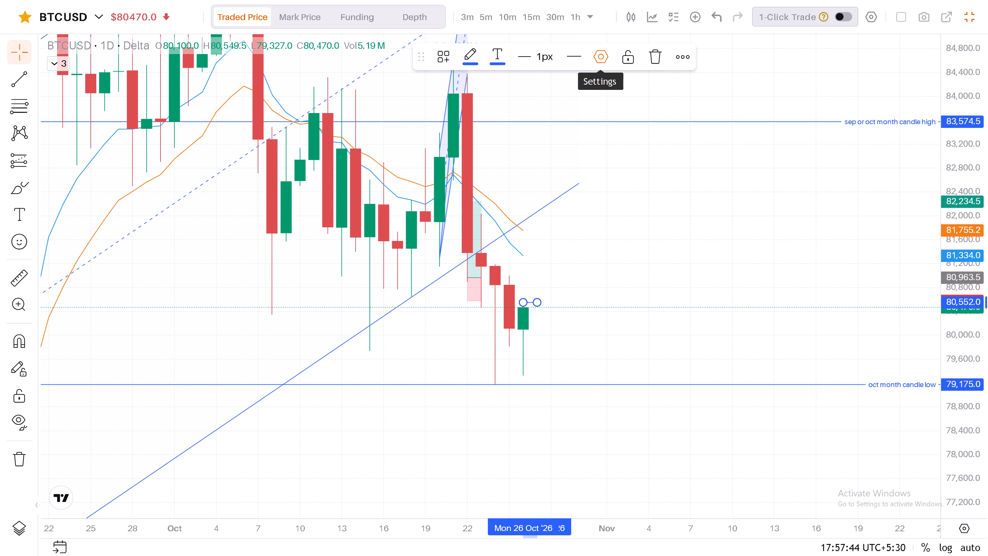
pyautogui.click(449, 310)
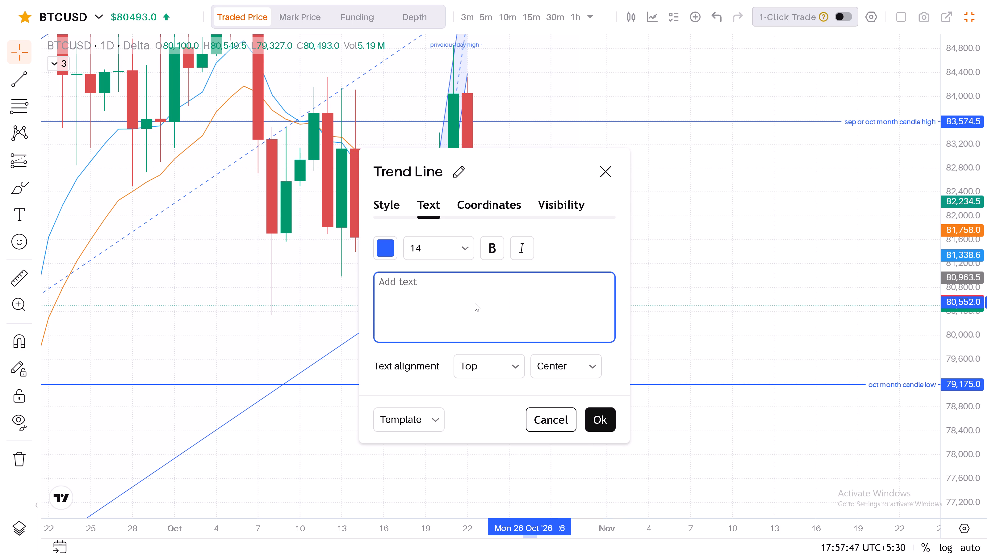
pyautogui.write('day')
pyautogui.press('space')
pyautogui.write('candle')
pyautogui.press('space')
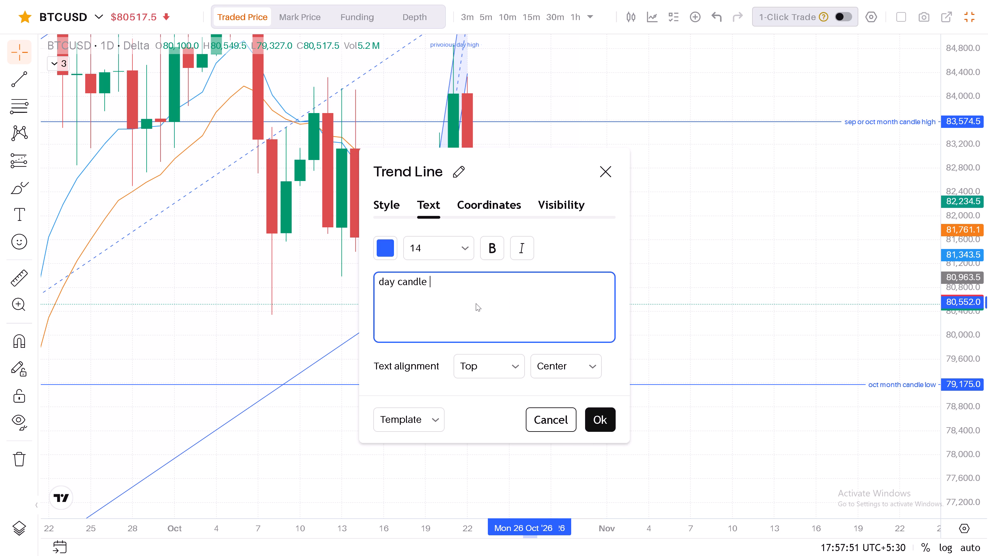
pyautogui.write('hi')
pyautogui.write('gh')
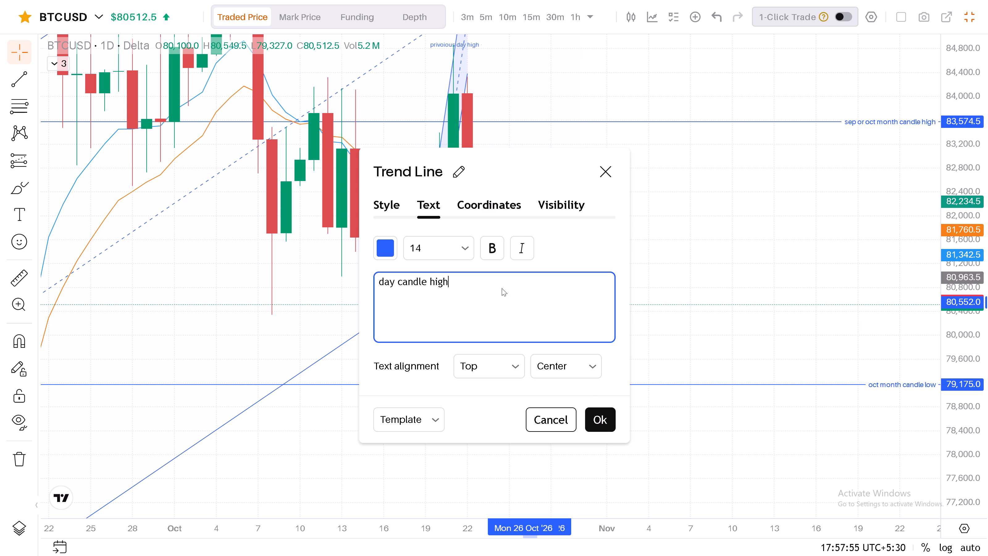
pyautogui.click(451, 243)
pyautogui.click(444, 263)
pyautogui.click(602, 415)
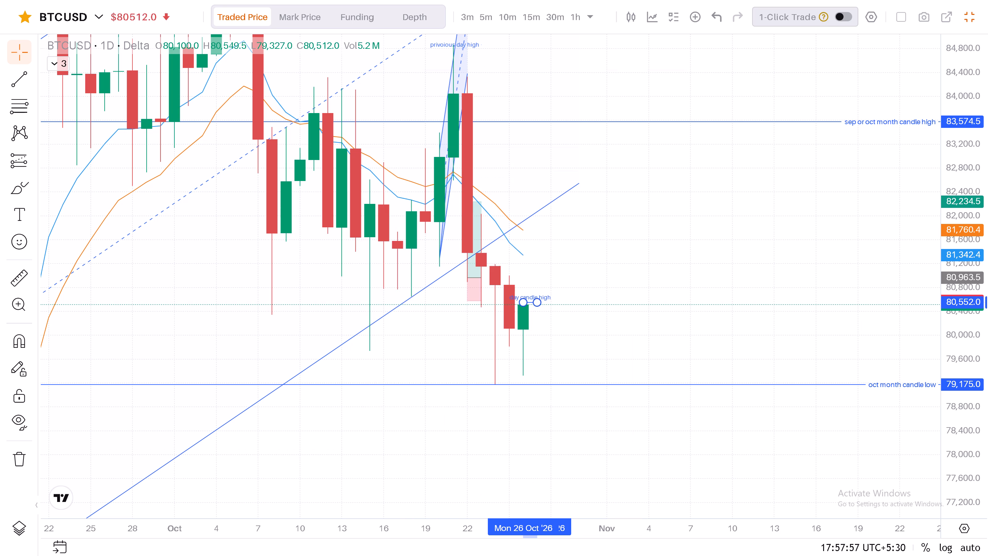
pyautogui.click(711, 272)
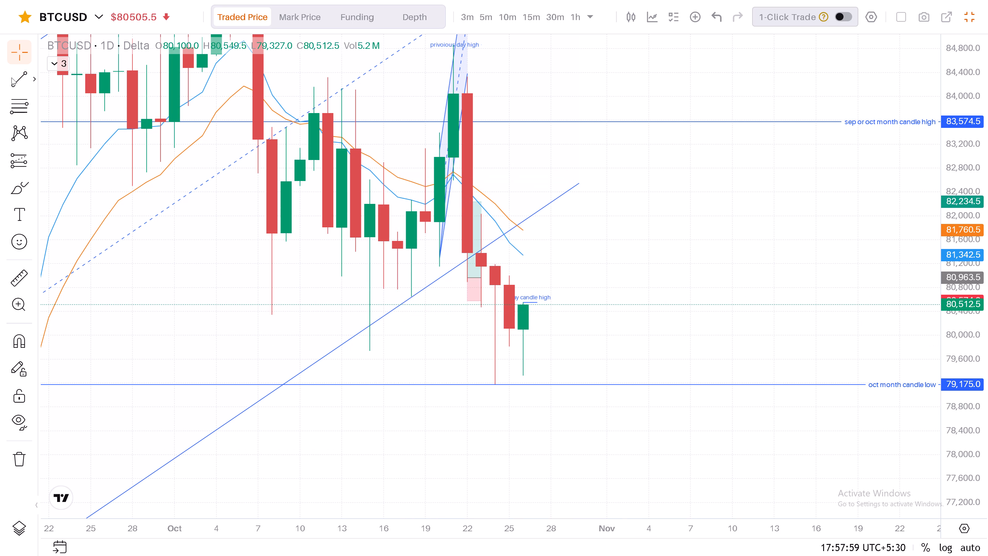
# Draw a short horizontal trend line at the 26 Oct daily candle's low, at about 79,322.5, spanning 26 to 27 Oct.
pyautogui.click(18, 80)
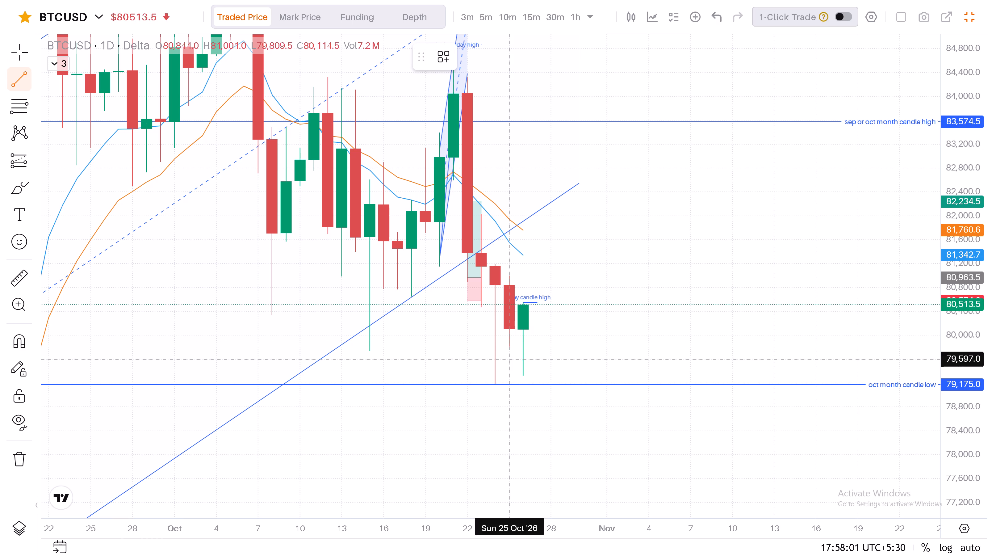
pyautogui.click(540, 376)
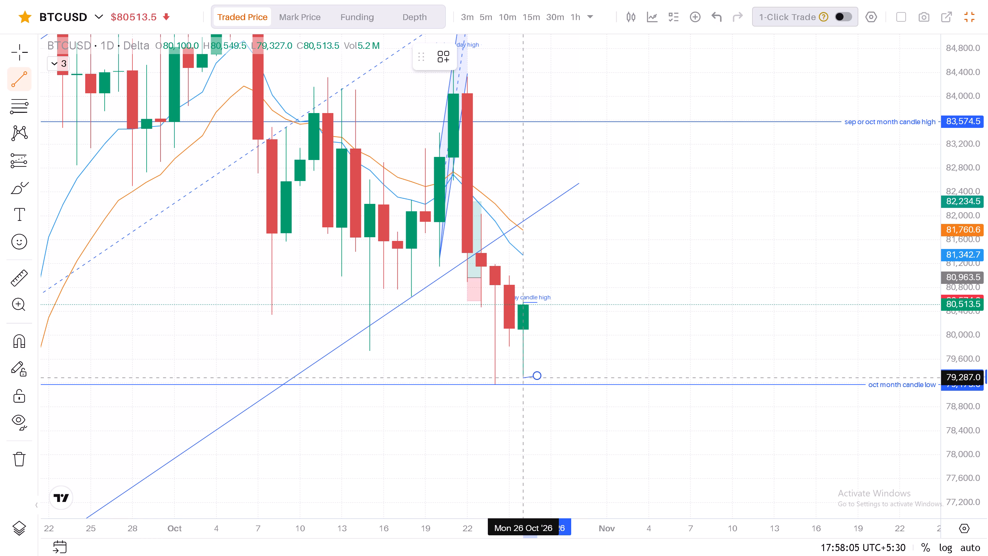
pyautogui.click(525, 376)
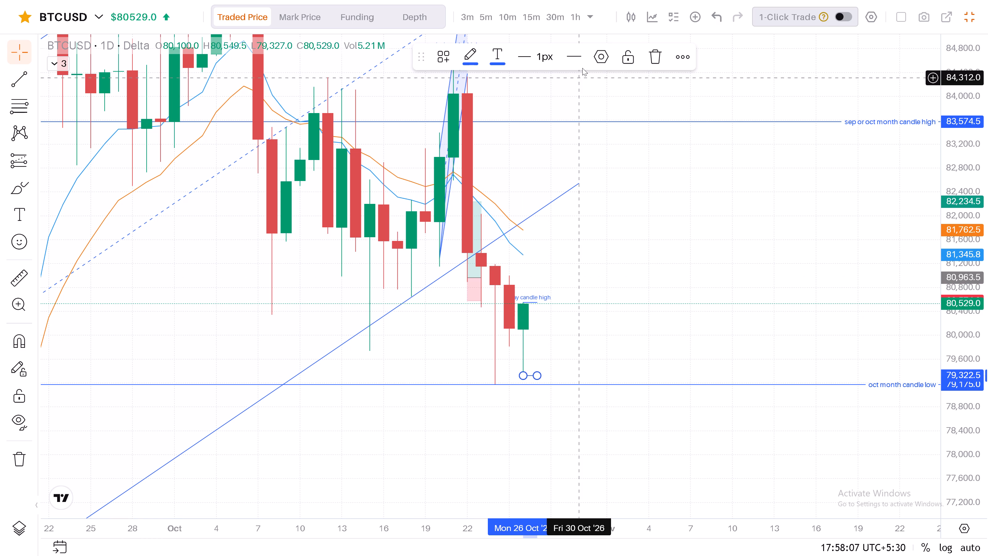
# Label the trend line at the 26 Oct candle's low "day candle low".
pyautogui.doubleClick(603, 58)
pyautogui.click(461, 299)
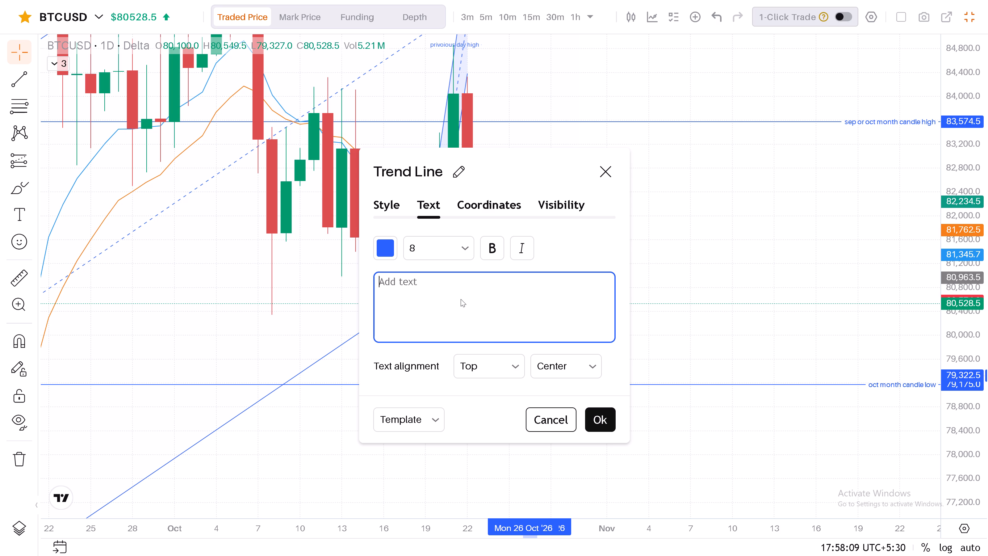
pyautogui.write('da')
pyautogui.write('y ca')
pyautogui.write('ndle low')
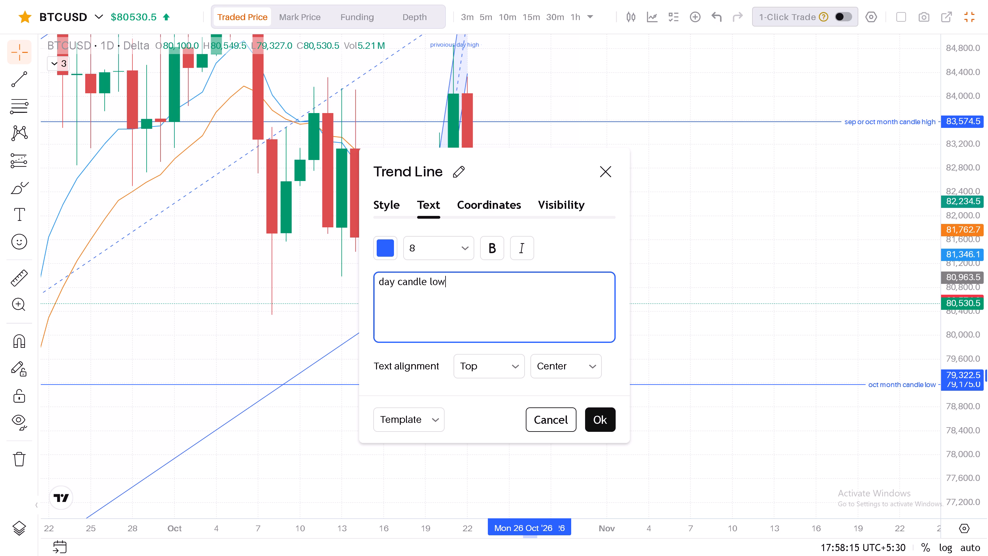
pyautogui.click(609, 426)
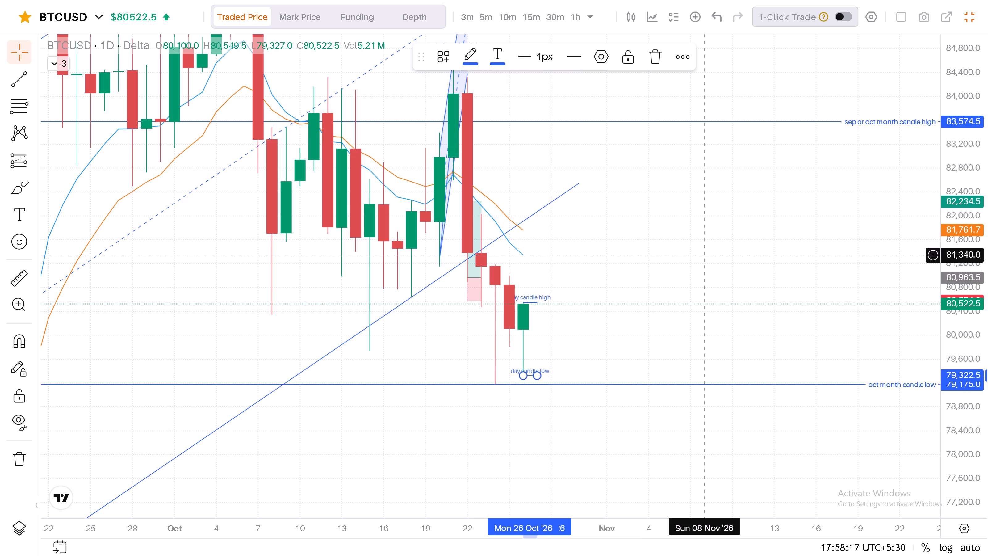
pyautogui.click(705, 255)
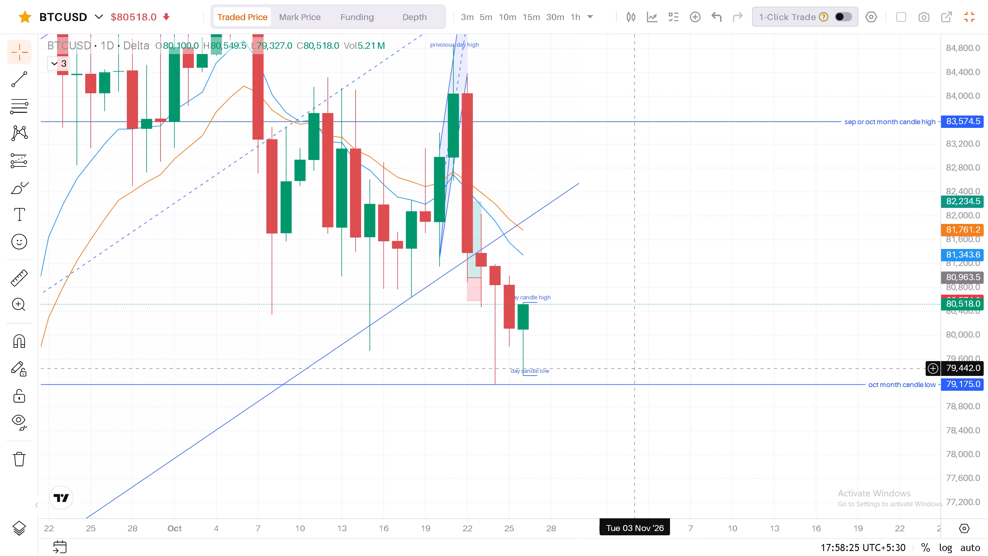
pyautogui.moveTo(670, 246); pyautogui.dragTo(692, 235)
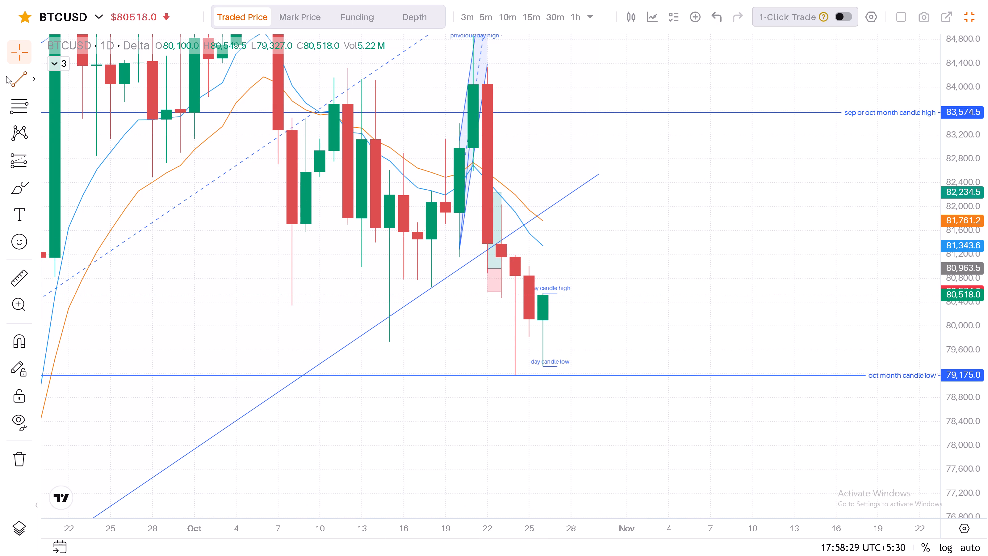
# Draw a short horizontal trend line at the 25 Oct daily candle's high, at about 80,993.5, spanning 25 to 27 Oct.
pyautogui.click(17, 77)
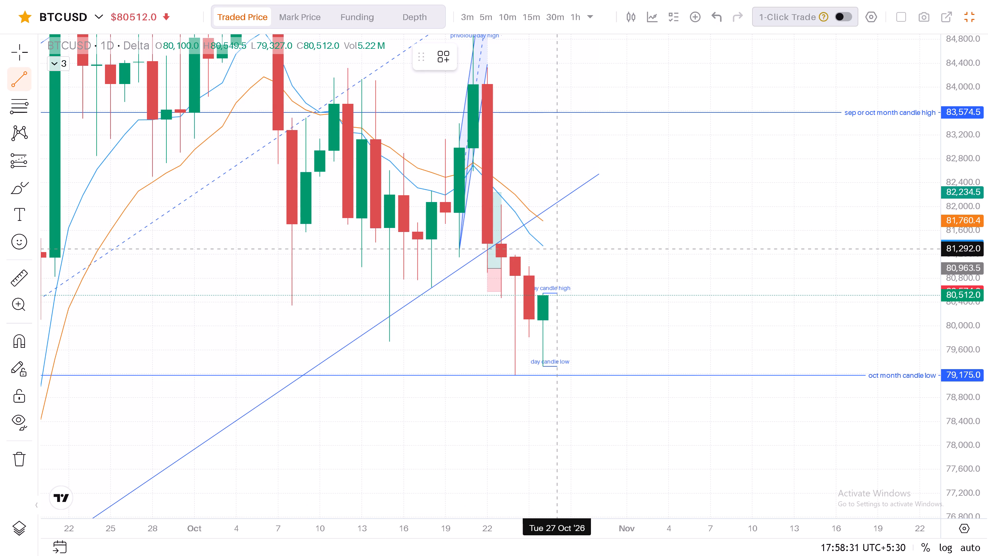
pyautogui.click(558, 267)
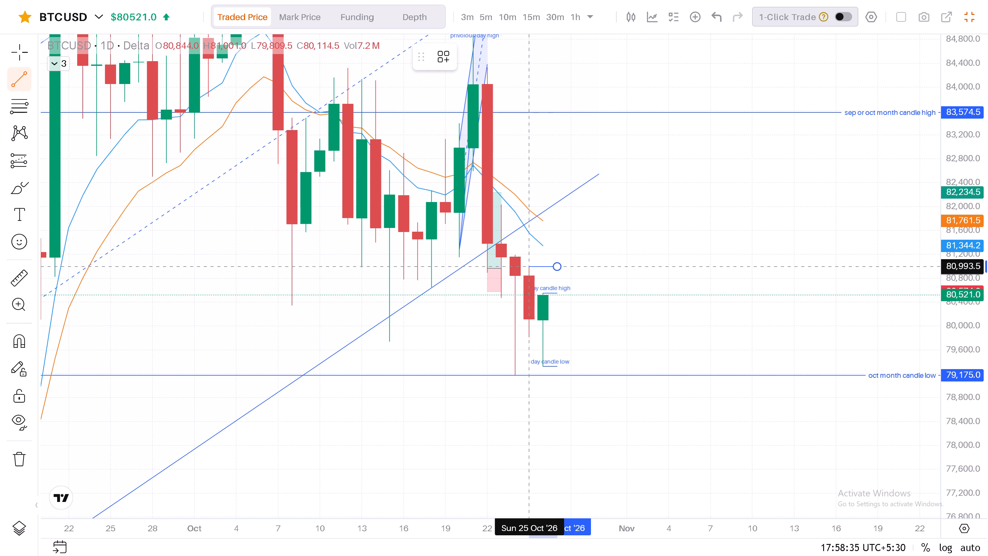
pyautogui.click(533, 267)
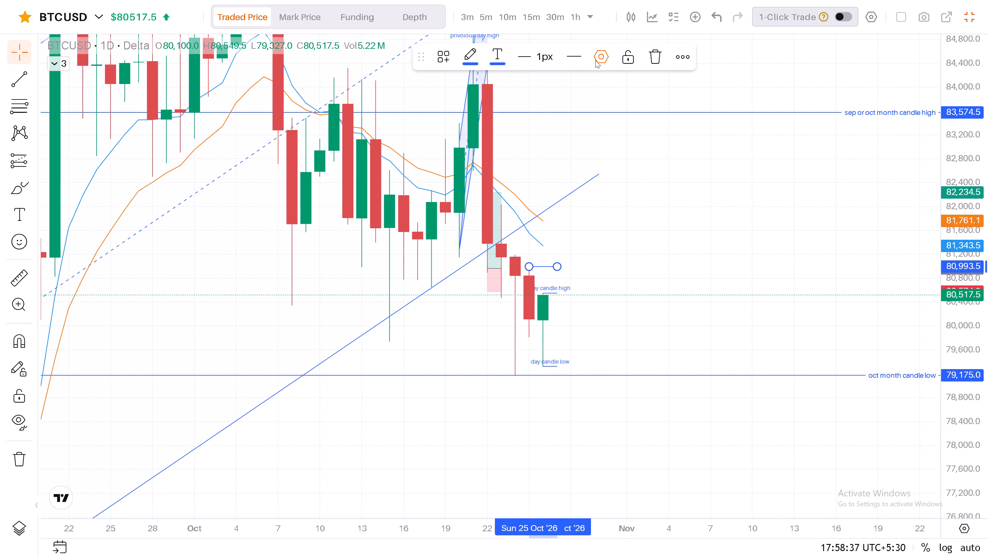
# Label the trend line at the 25 Oct candle's high "privious day candle low".
pyautogui.click(595, 60)
pyautogui.click(464, 296)
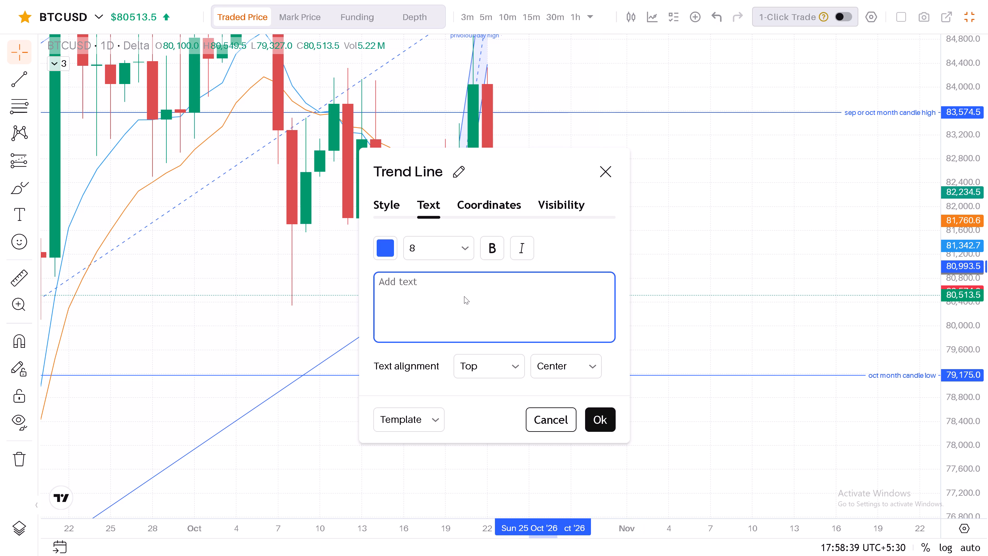
pyautogui.write('privious day')
pyautogui.press('space')
pyautogui.write('candle low')
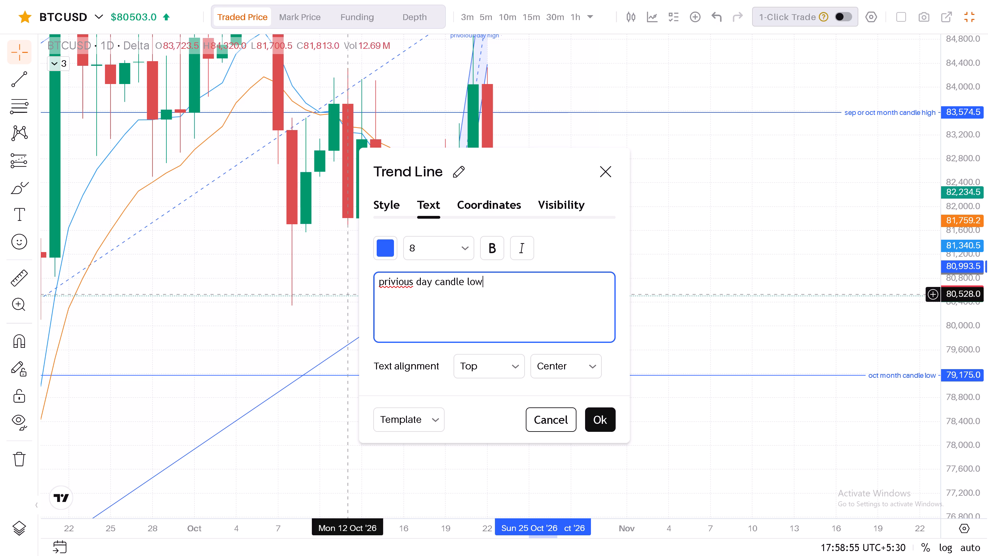
pyautogui.click(599, 424)
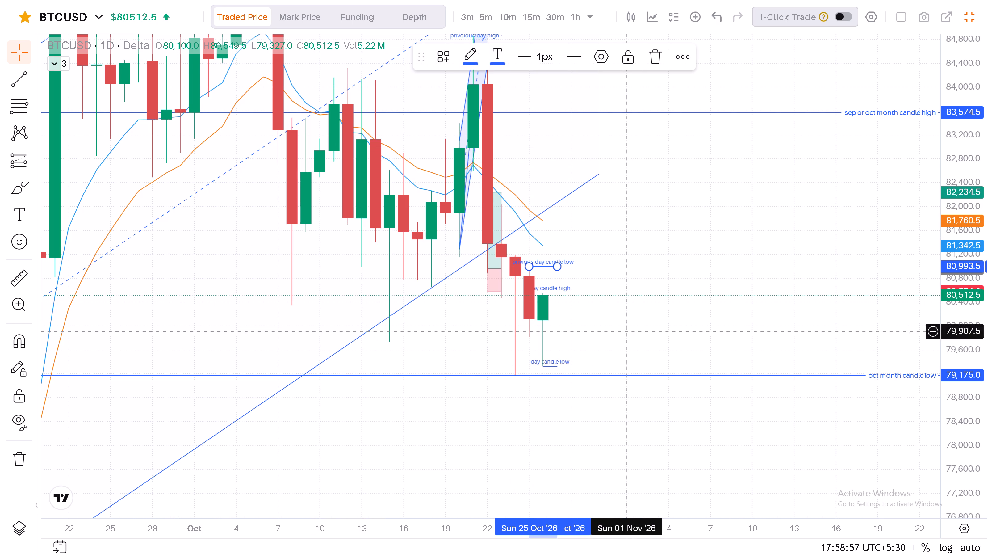
pyautogui.click(638, 300)
# Draw a short horizontal trend line at the 25 Oct daily candle's low, at about 79,824, spanning 25 to 27 Oct.
pyautogui.click(21, 76)
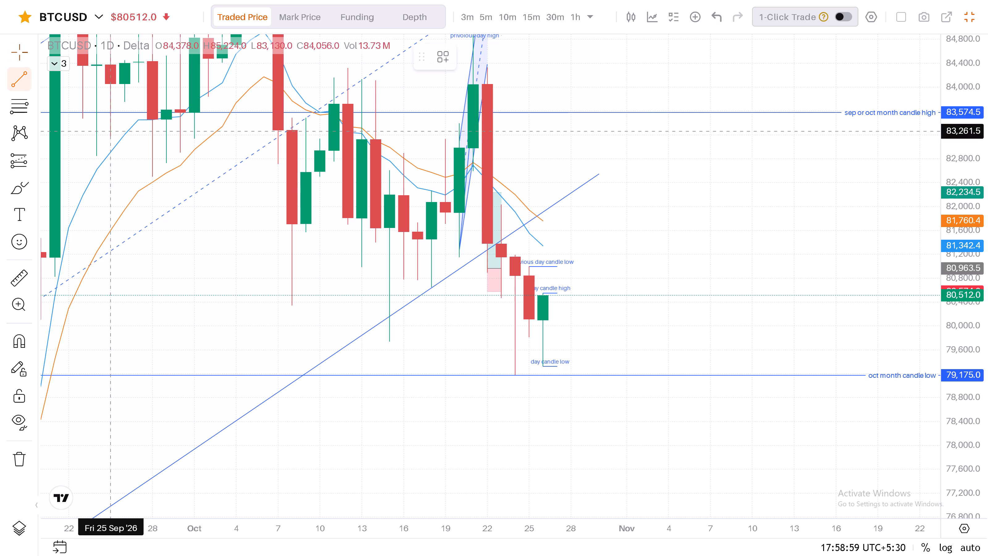
pyautogui.click(555, 337)
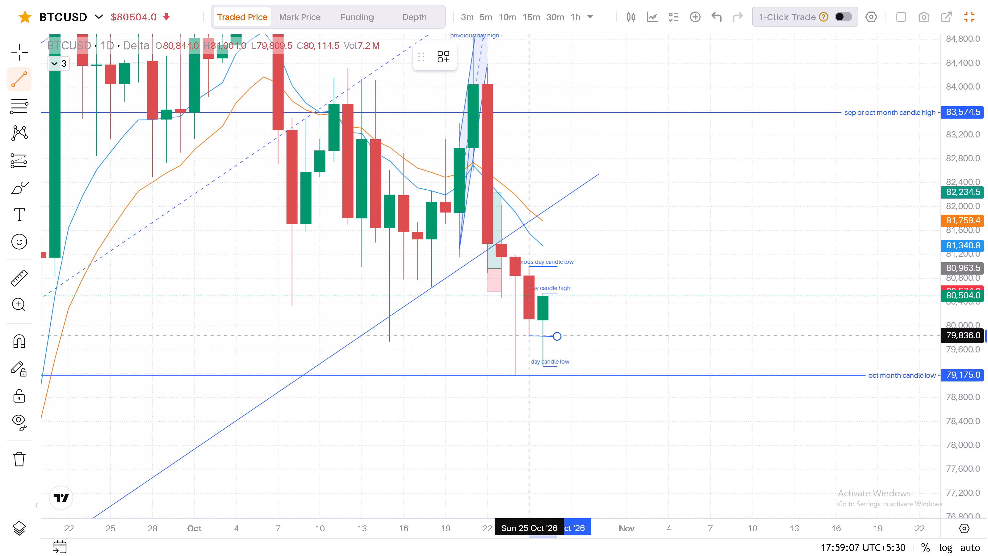
pyautogui.click(528, 336)
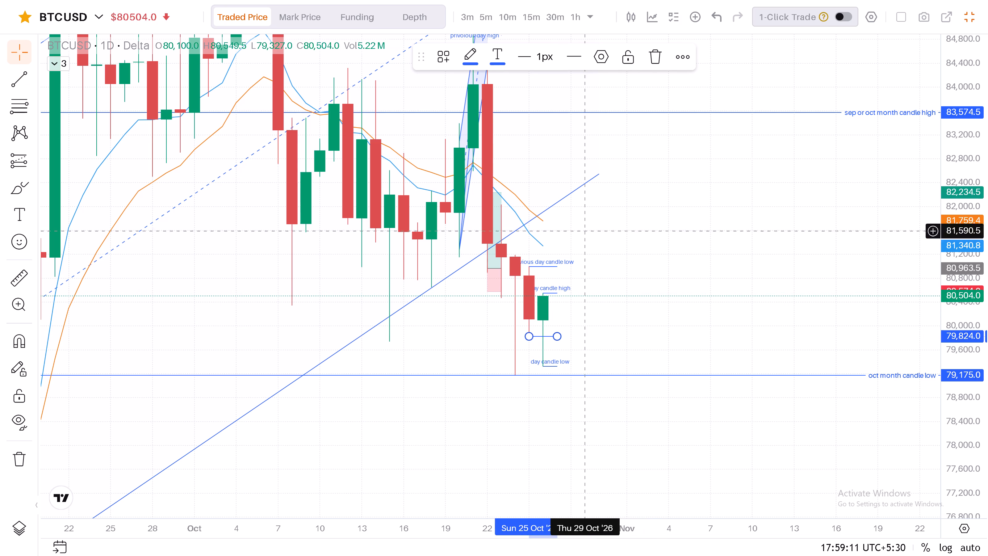
# Label the trend line at the 25 Oct candle's low "privious day candle low".
pyautogui.click(604, 66)
pyautogui.click(461, 283)
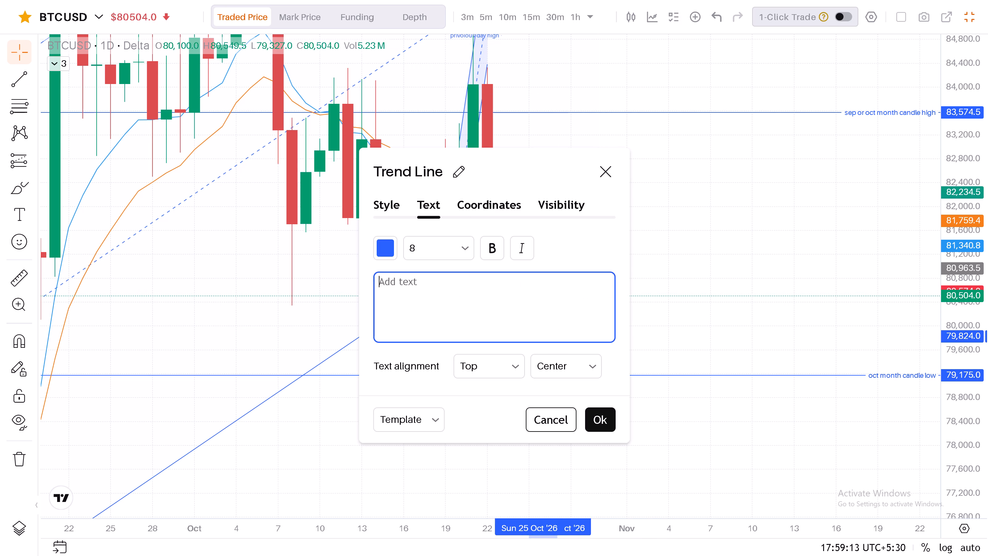
pyautogui.write('privious day candle low')
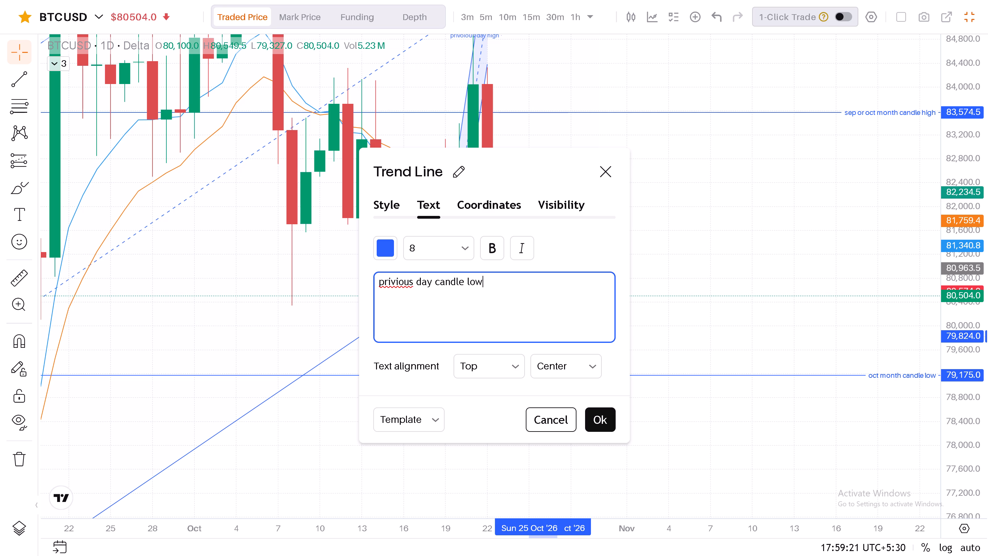
pyautogui.click(607, 425)
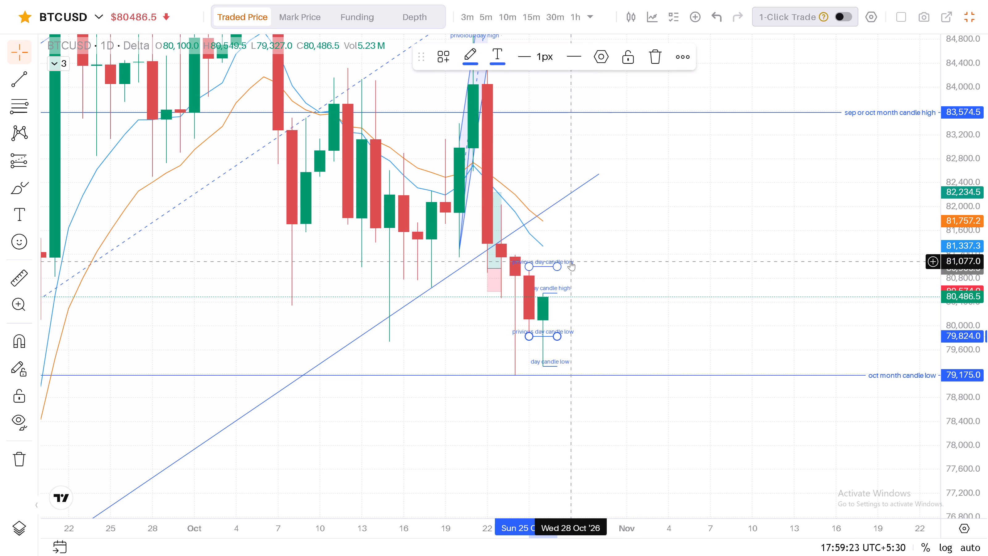
# Change the label of the trend line at the 25 Oct candle's high to "privious day candle high".
pyautogui.click(571, 261)
pyautogui.click(601, 61)
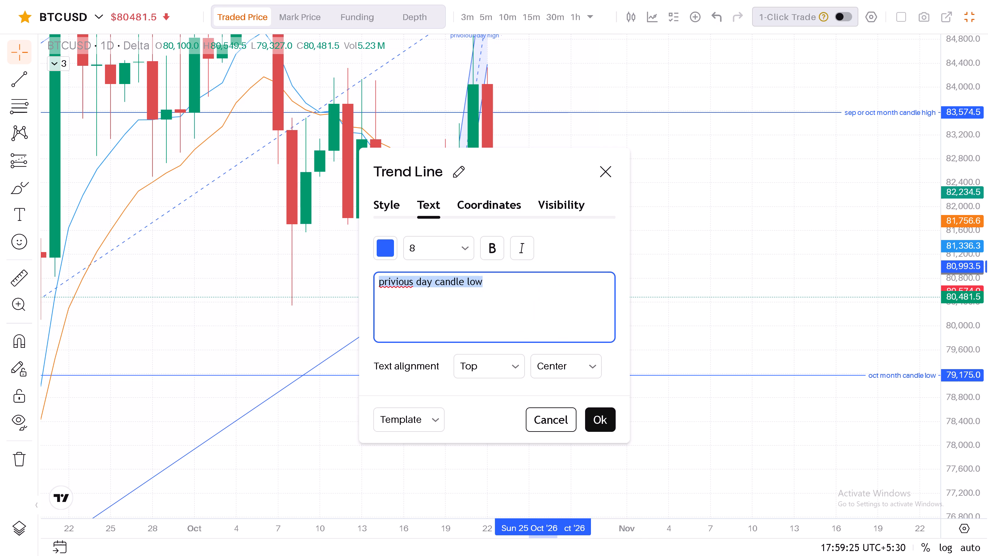
pyautogui.click(525, 286)
pyautogui.press('BackSpace')
pyautogui.press('BackSpace')
pyautogui.press('BackSpace')
pyautogui.press('BackSpace')
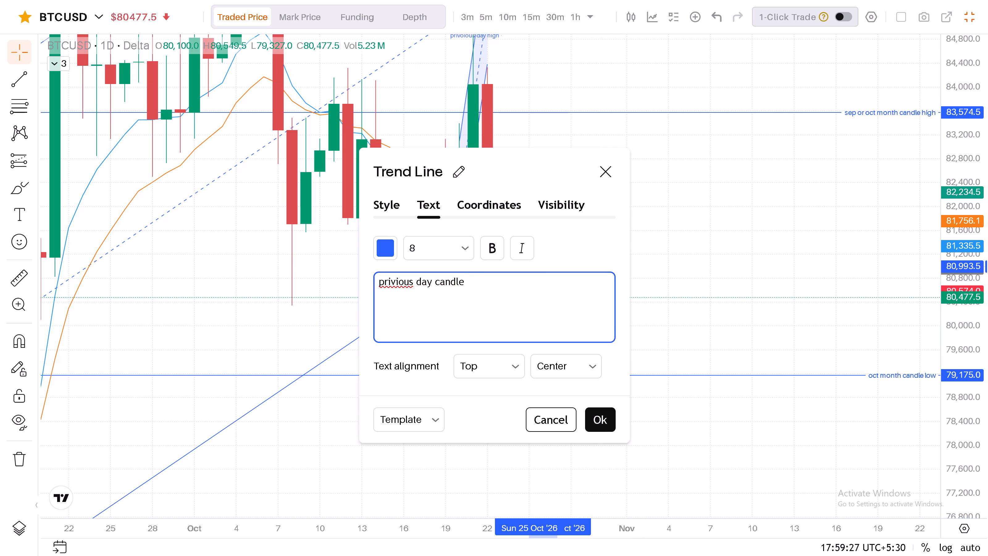
pyautogui.press('space')
pyautogui.write('high')
pyautogui.click(591, 416)
pyautogui.click(735, 180)
# Examine the BTCUSD daily chart from late August to October against the channel, monthly levels and marked day levels.
pyautogui.moveTo(731, 183); pyautogui.dragTo(732, 183)
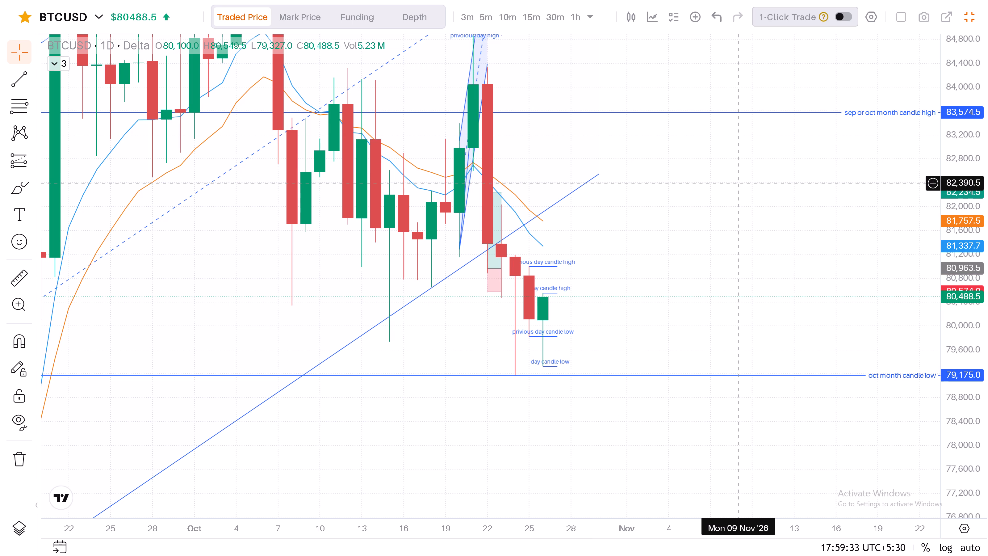
pyautogui.moveTo(732, 183); pyautogui.dragTo(750, 176)
pyautogui.click(750, 176)
pyautogui.moveTo(750, 176); pyautogui.dragTo(772, 204)
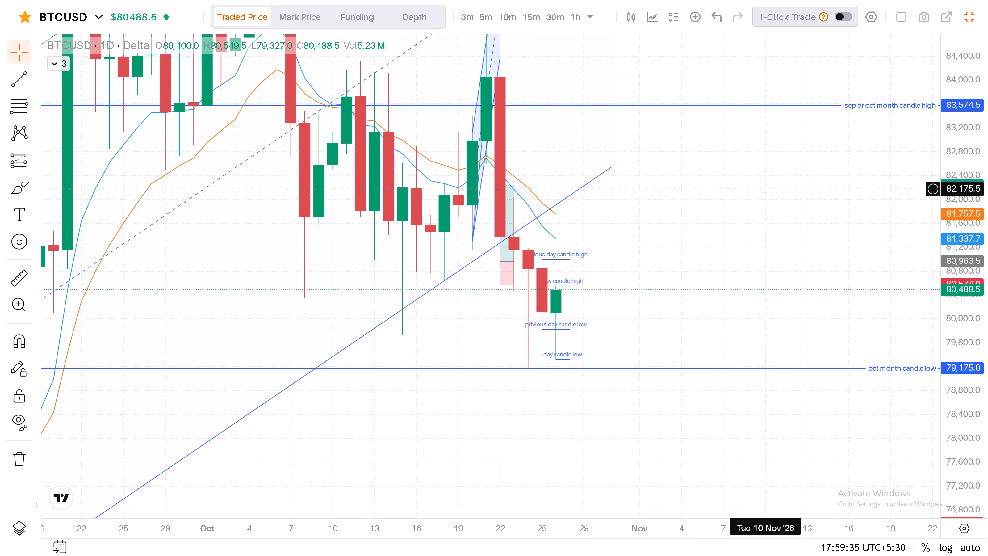
pyautogui.moveTo(772, 204); pyautogui.dragTo(911, 277)
pyautogui.moveTo(970, 141); pyautogui.dragTo(965, 309)
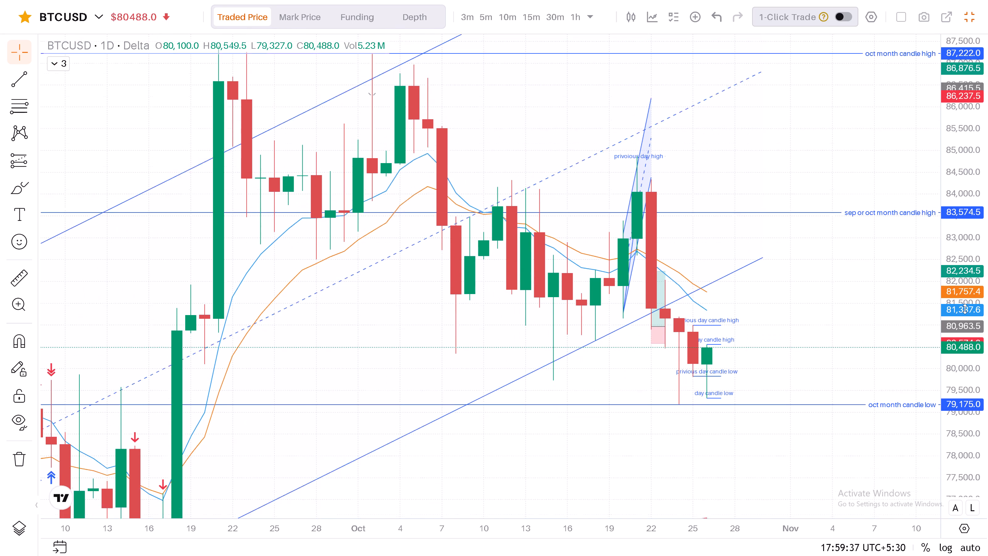
pyautogui.moveTo(965, 309); pyautogui.dragTo(961, 346)
pyautogui.scroll(-2, 798, 289)
pyautogui.scroll(-1, 856, 289)
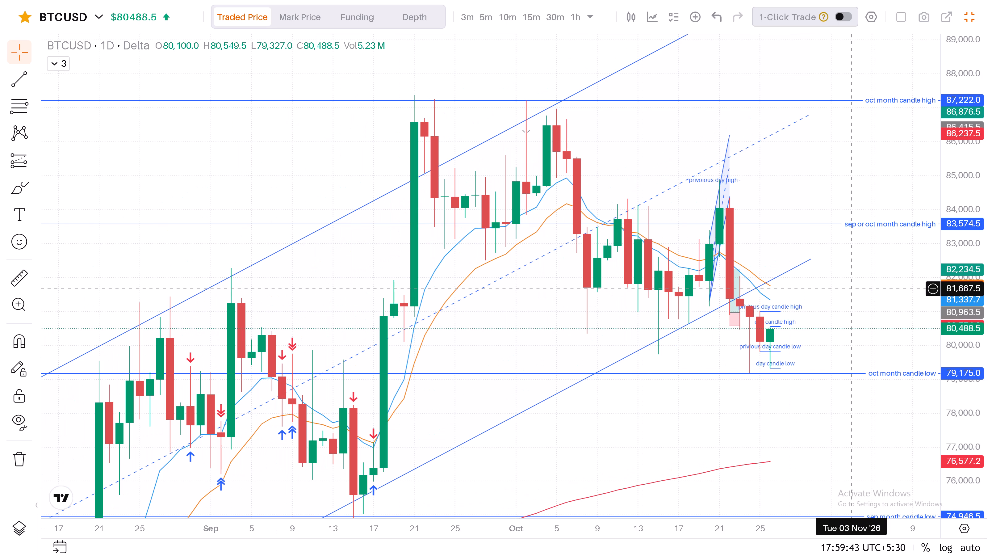
pyautogui.moveTo(860, 286); pyautogui.dragTo(767, 260)
pyautogui.scroll(2, 767, 259)
pyautogui.moveTo(770, 244); pyautogui.dragTo(772, 257)
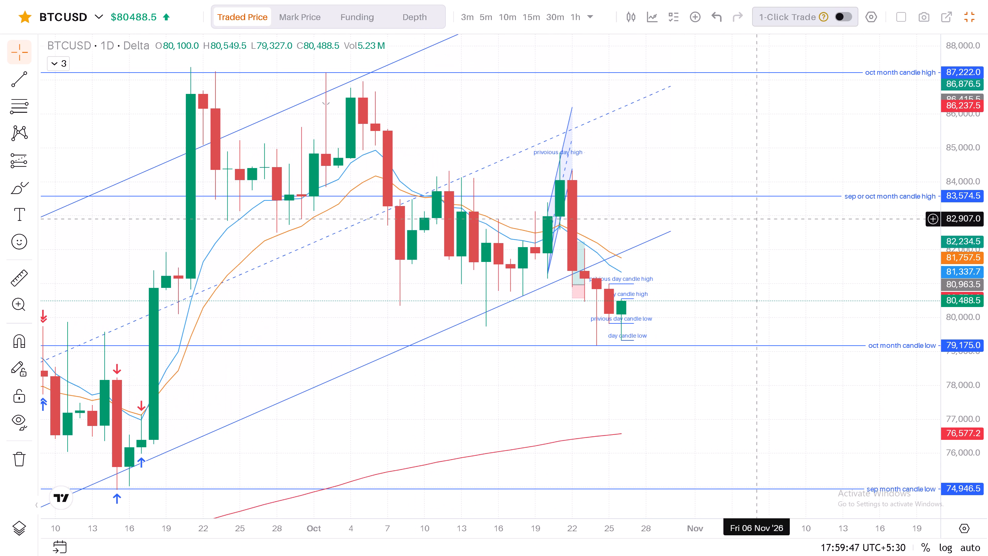
# Check the BTCUSD chart on the 4-hour timeframe and return it to the 1-day timeframe.
pyautogui.click(591, 15)
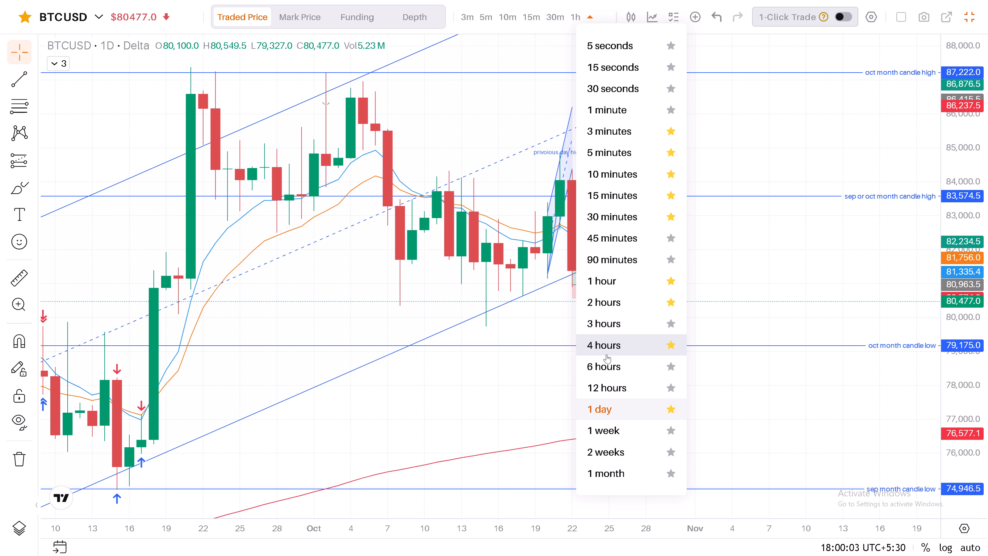
pyautogui.doubleClick(606, 354)
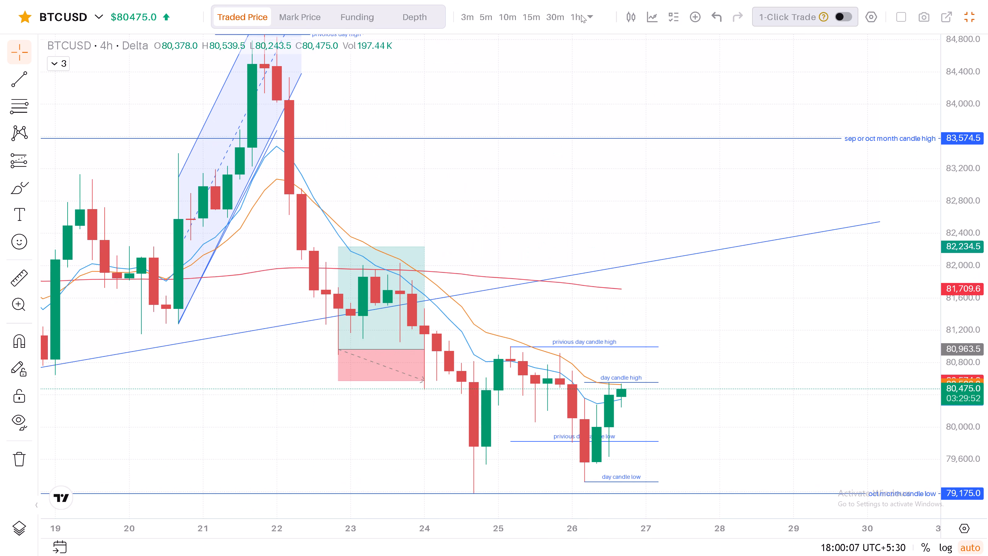
pyautogui.click(591, 16)
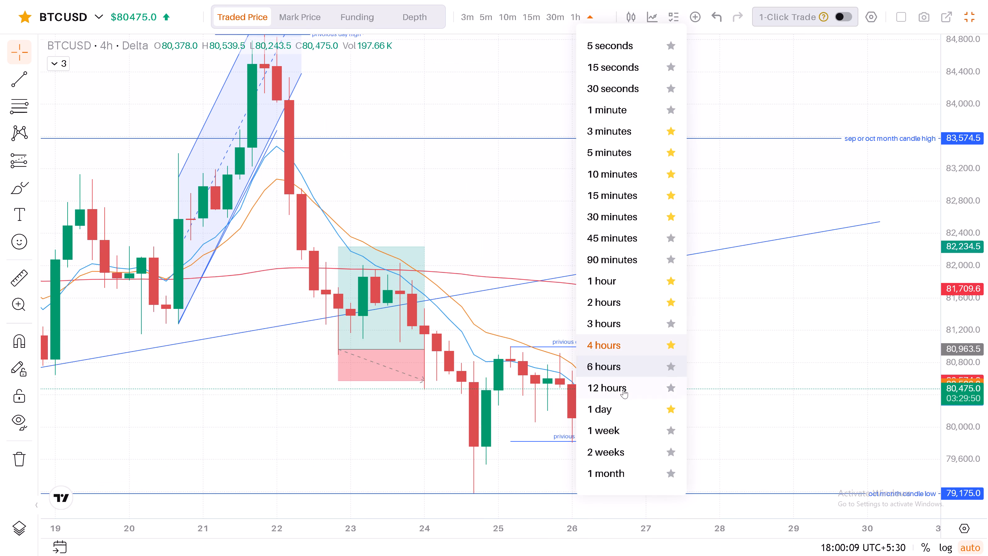
pyautogui.click(626, 406)
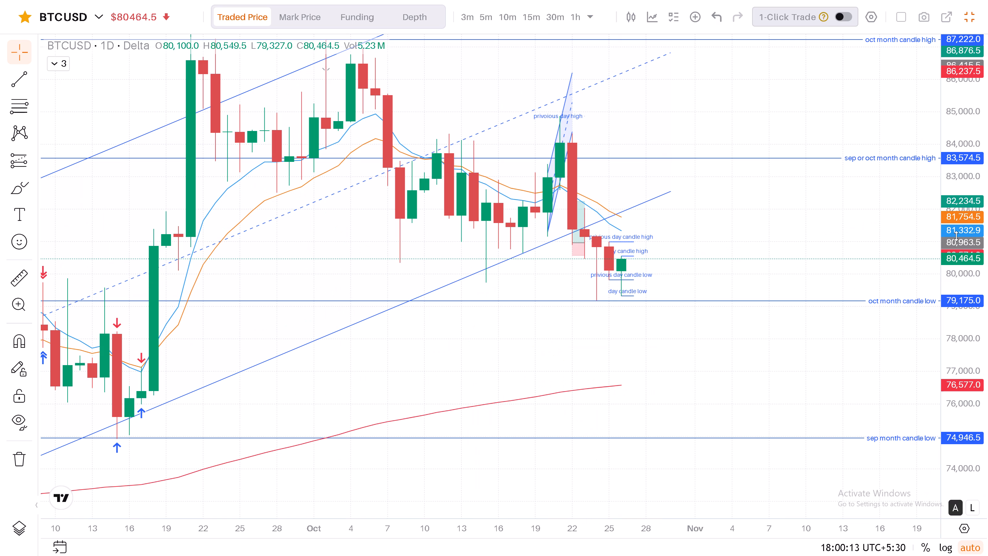
pyautogui.moveTo(956, 236); pyautogui.dragTo(965, 267)
pyautogui.click(965, 267)
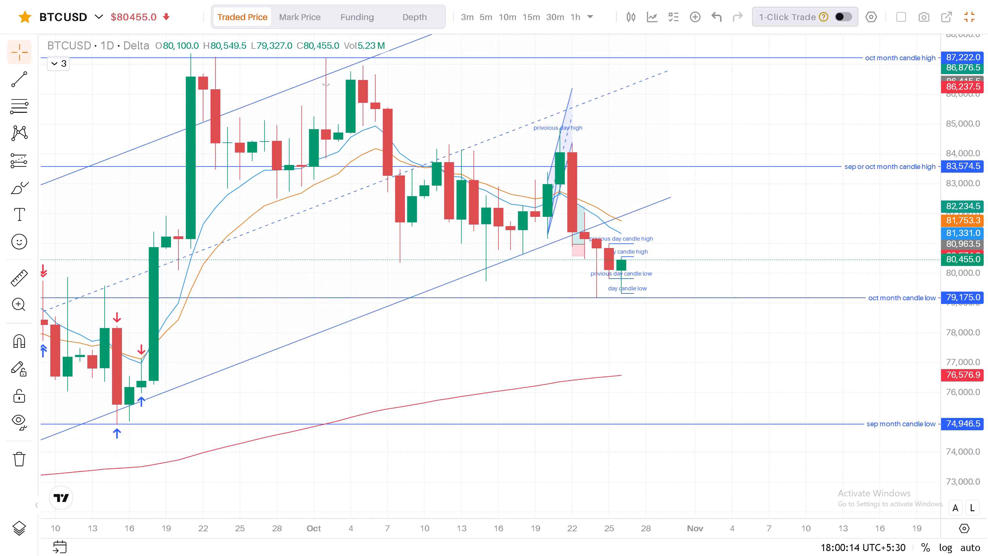
# Switch the BTCUSD chart to the 12-hour timeframe.
pyautogui.click(590, 15)
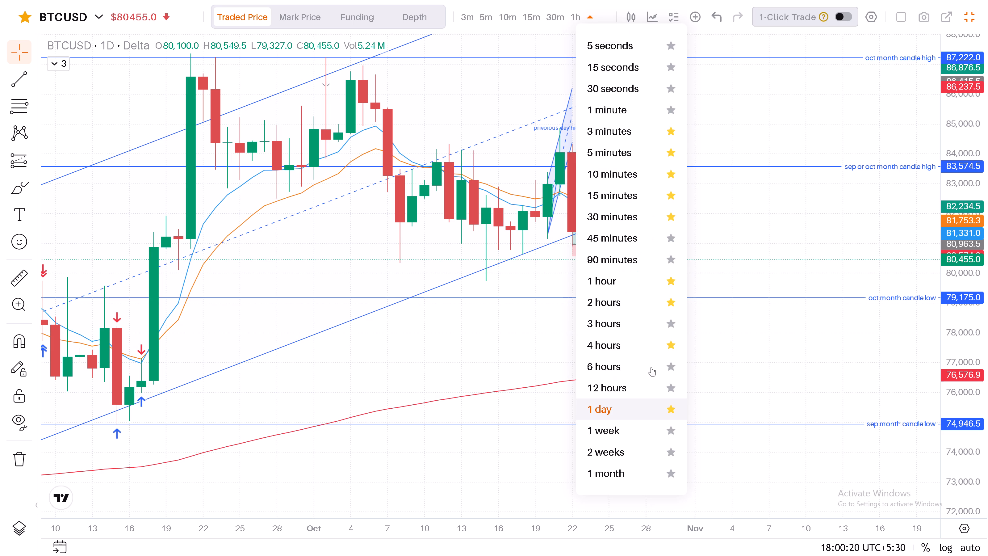
pyautogui.click(639, 387)
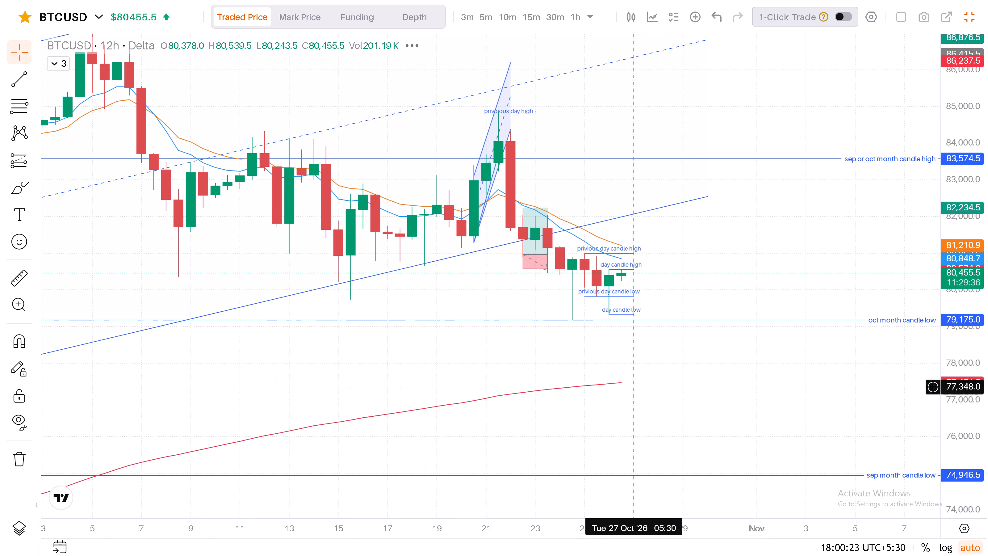
# Switch the BTCUSD chart to the 6-hour timeframe and examine the candles around the marked day highs and lows.
pyautogui.click(590, 15)
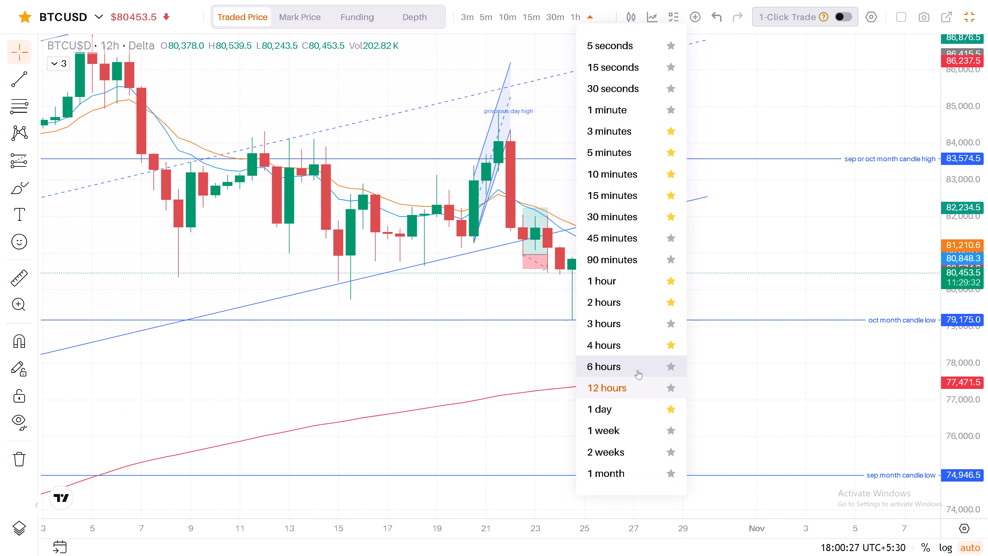
pyautogui.click(638, 370)
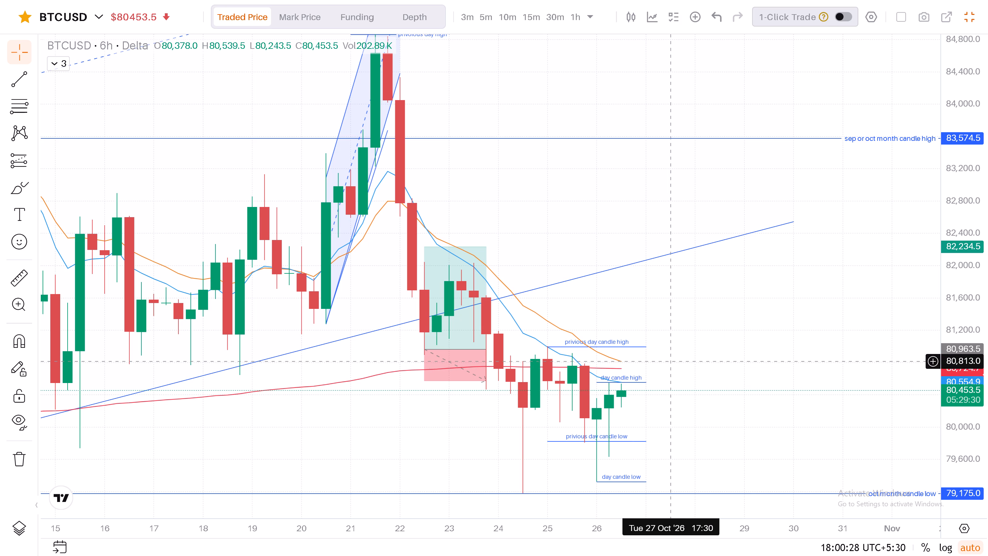
pyautogui.moveTo(746, 339); pyautogui.dragTo(750, 269)
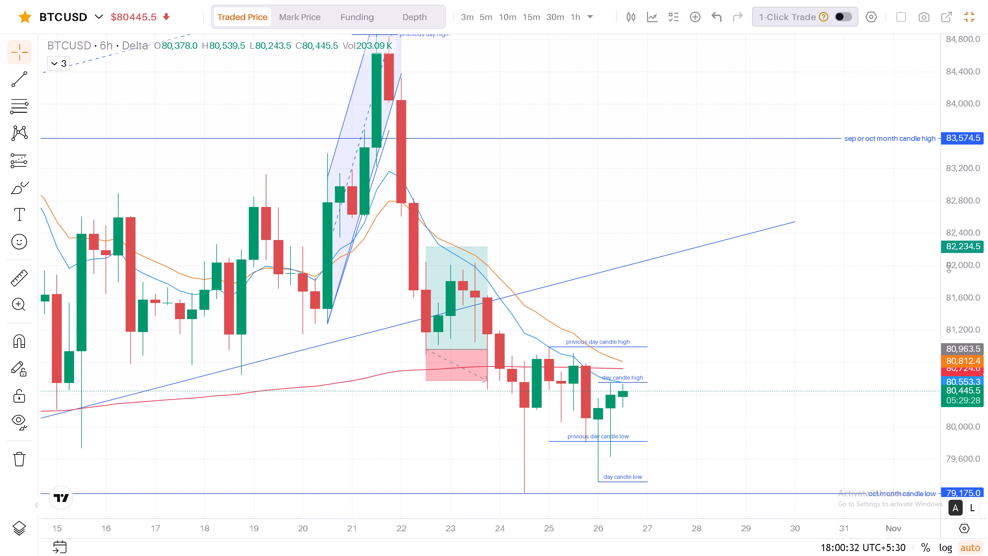
pyautogui.moveTo(949, 268); pyautogui.dragTo(954, 288)
pyautogui.moveTo(808, 318); pyautogui.dragTo(787, 251)
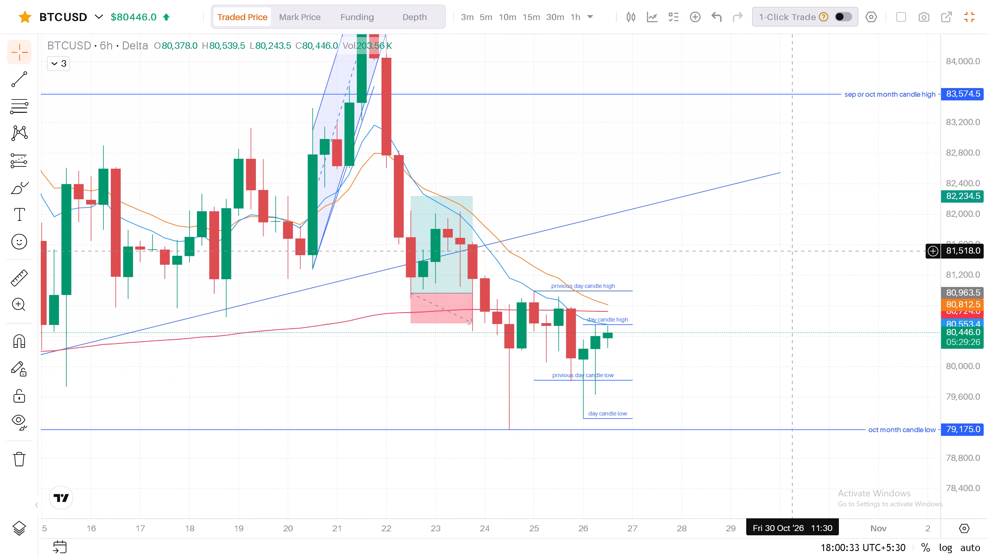
pyautogui.moveTo(755, 256); pyautogui.dragTo(753, 247)
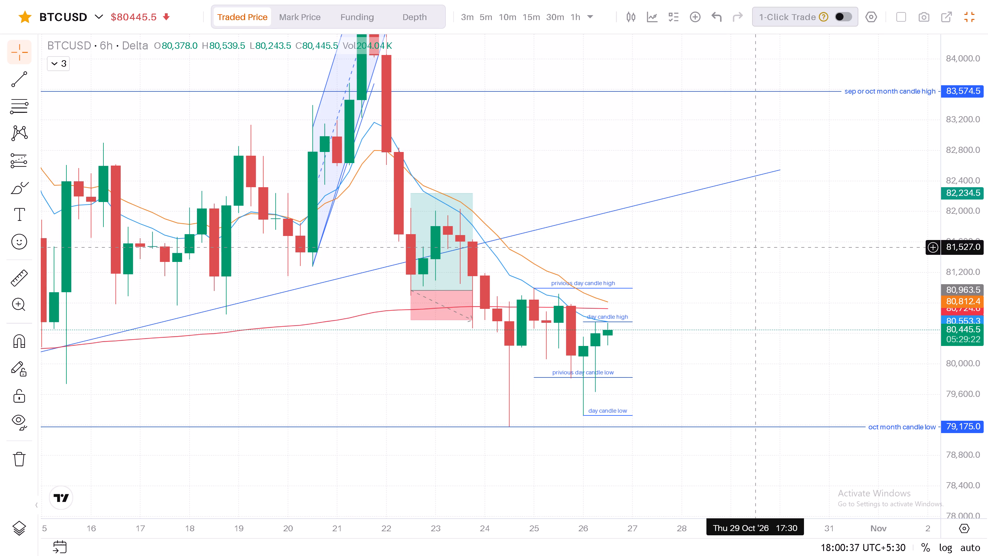
pyautogui.moveTo(753, 247); pyautogui.dragTo(752, 247)
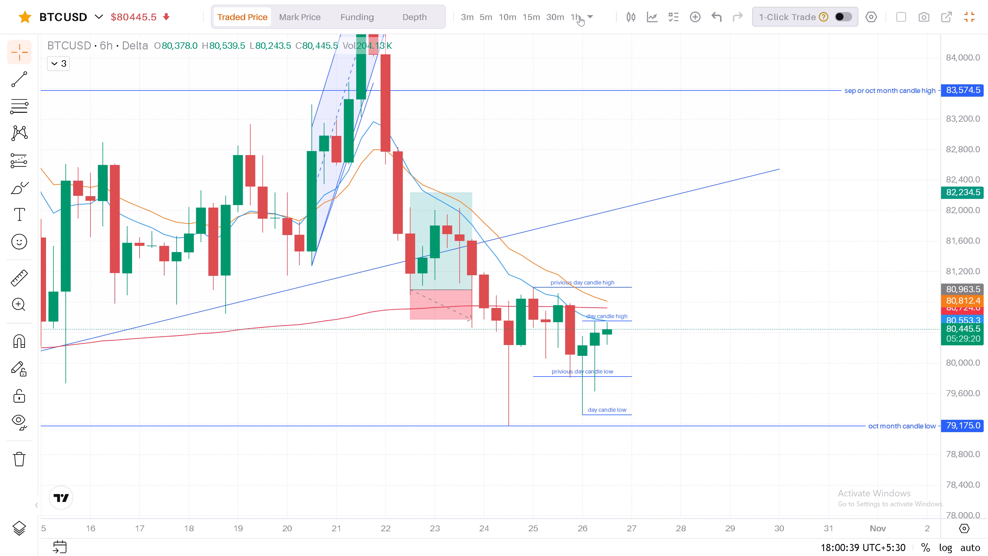
pyautogui.doubleClick(587, 16)
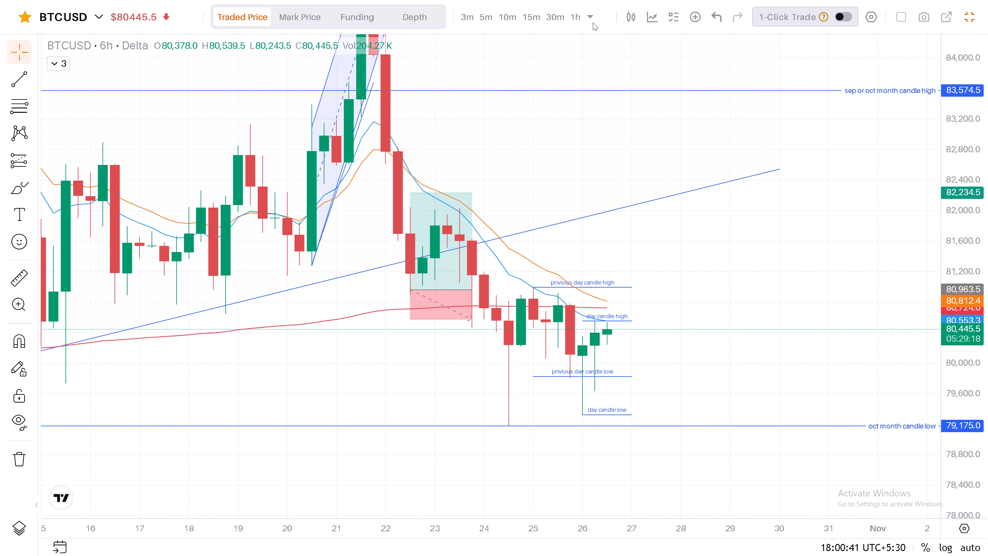
# Switch the BTCUSD chart to the 4-hour timeframe and view the drop from the previous day high to the October month low.
pyautogui.click(590, 18)
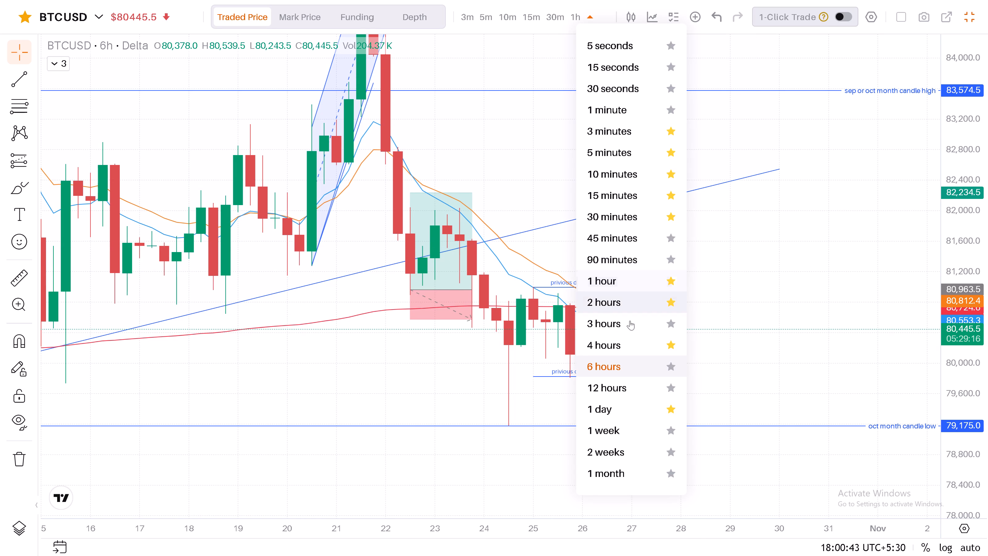
pyautogui.click(630, 346)
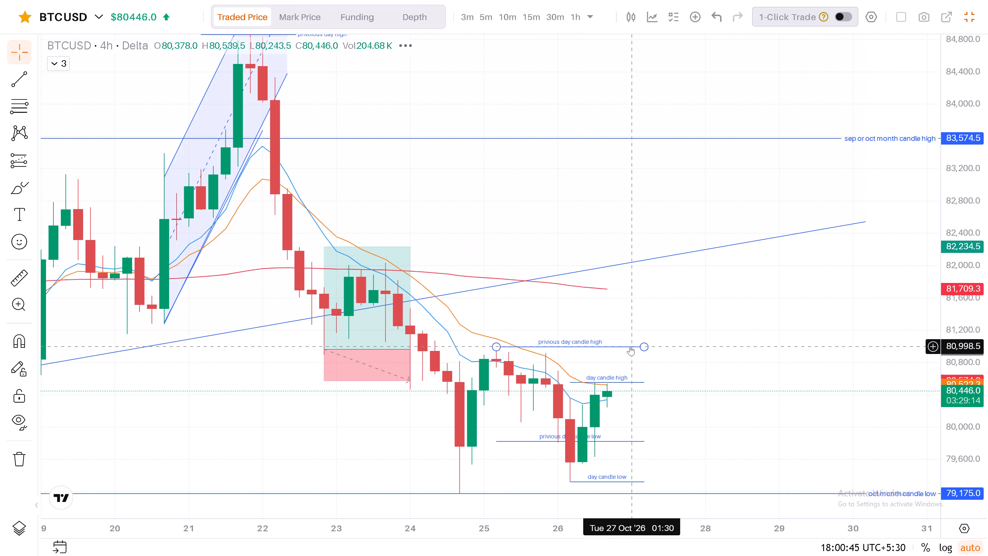
pyautogui.moveTo(978, 287); pyautogui.dragTo(968, 320)
pyautogui.click(968, 320)
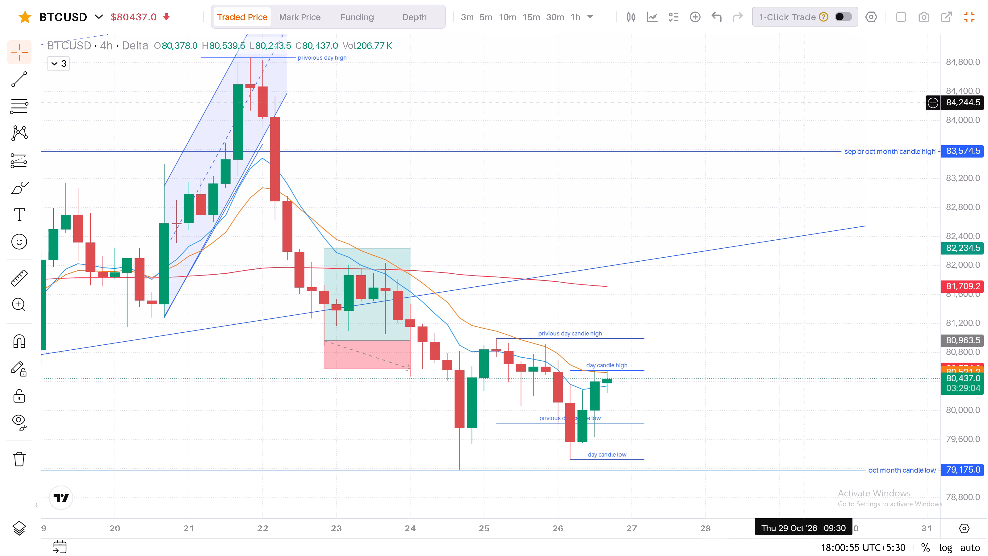
# Switch the BTCUSD chart to the 1-hour timeframe and examine the 23–26 October candles against the marked day levels.
pyautogui.click(590, 16)
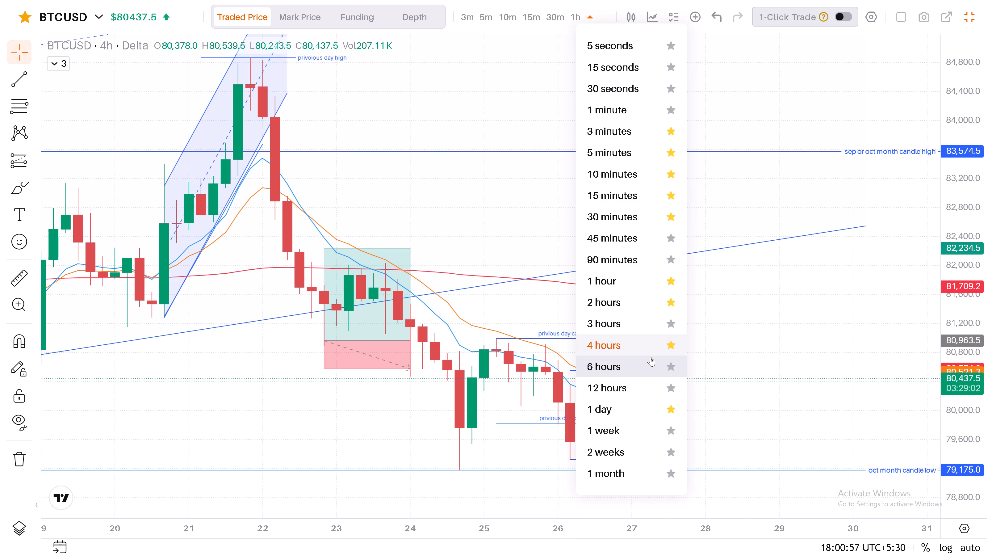
pyautogui.click(638, 285)
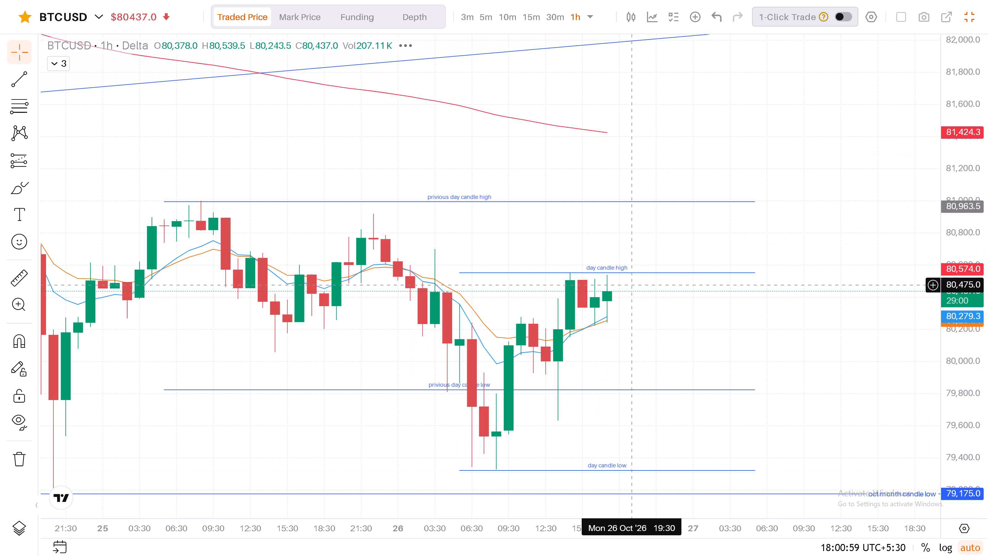
pyautogui.moveTo(973, 237); pyautogui.dragTo(970, 276)
pyautogui.scroll(-2, 847, 287)
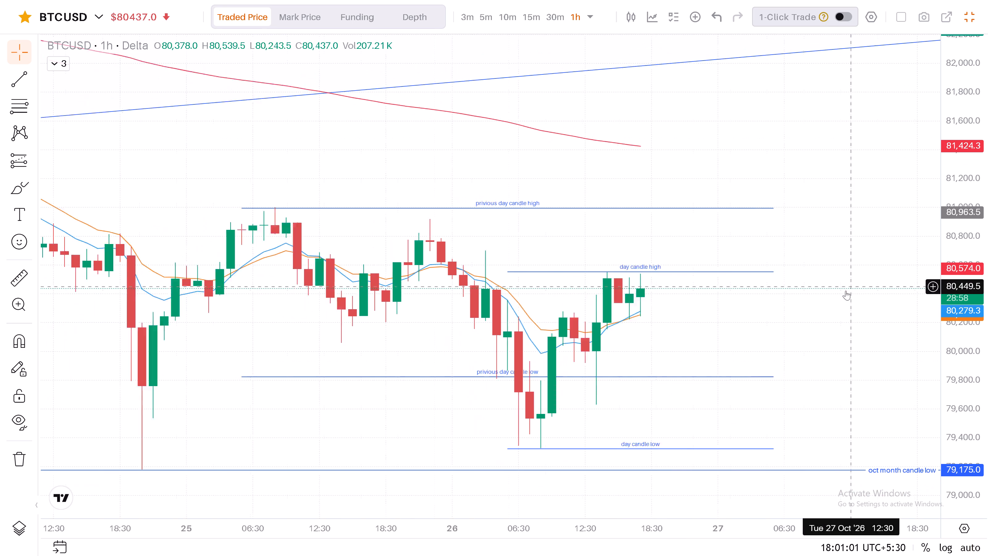
pyautogui.scroll(-3, 846, 291)
pyautogui.moveTo(886, 338); pyautogui.dragTo(837, 297)
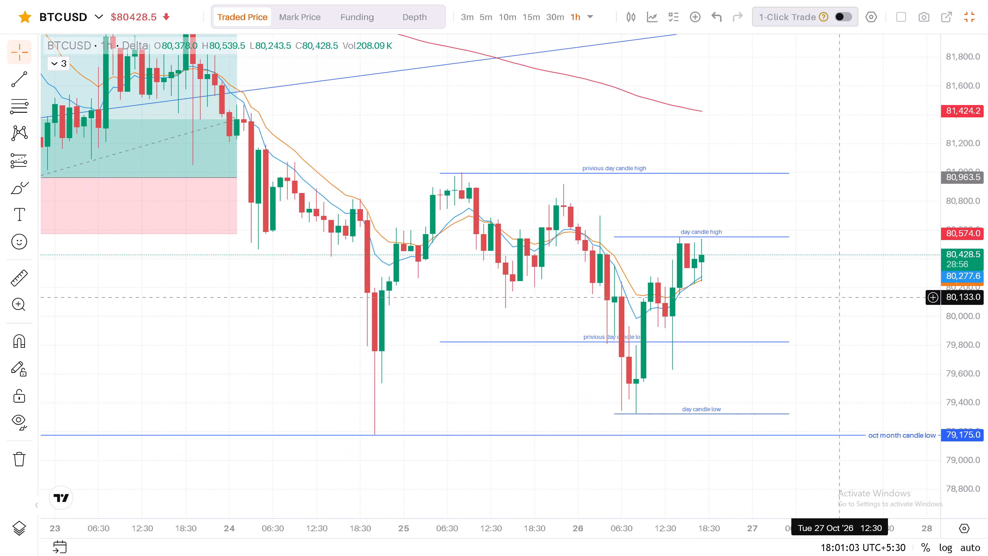
pyautogui.moveTo(837, 297); pyautogui.dragTo(836, 297)
# Set the horizontal text alignment of the previous day candle low line's label to Right.
pyautogui.click(640, 343)
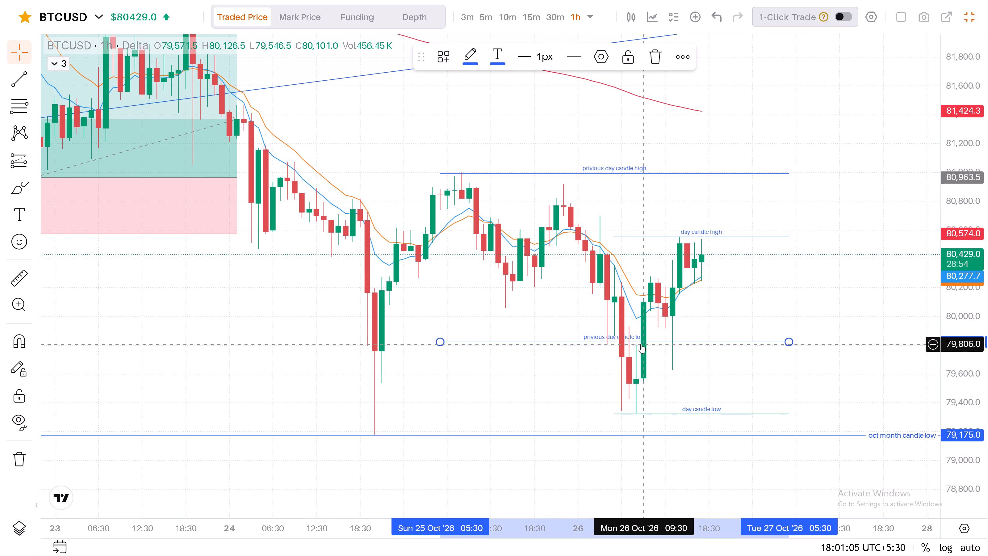
pyautogui.click(601, 58)
pyautogui.click(563, 378)
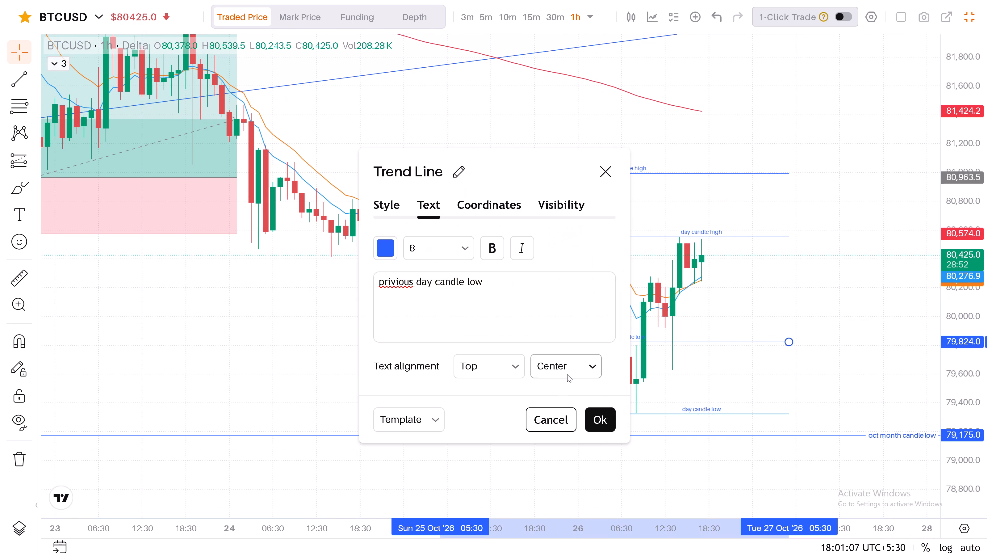
pyautogui.click(567, 374)
pyautogui.click(568, 439)
pyautogui.click(667, 171)
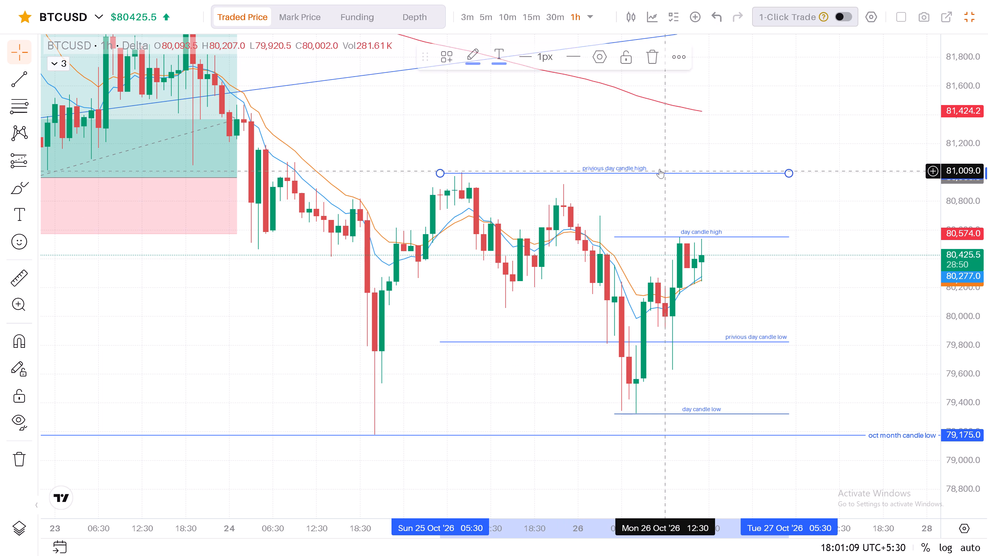
# Set the horizontal text alignment of the previous day candle high line's label to Right.
pyautogui.click(659, 169)
pyautogui.click(609, 167)
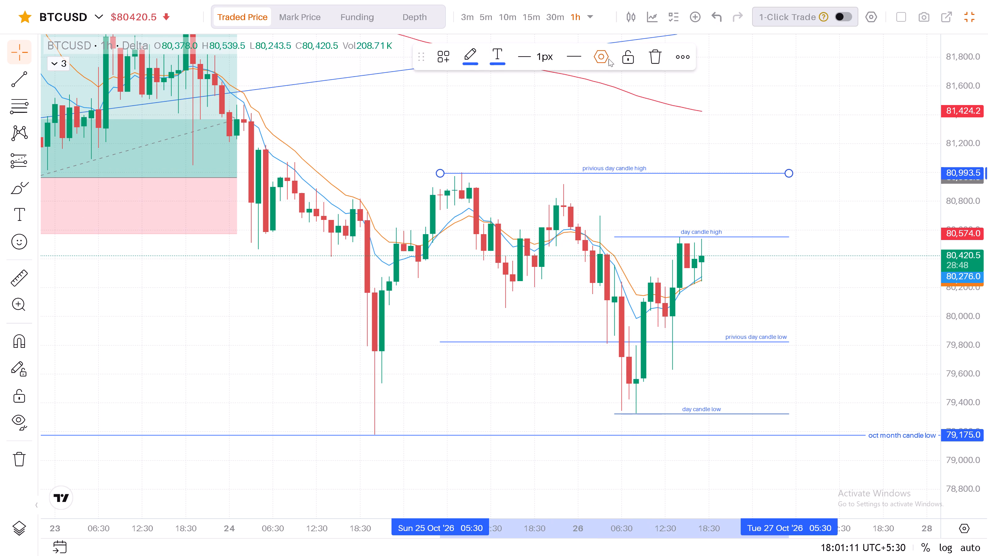
pyautogui.click(609, 59)
pyautogui.click(569, 360)
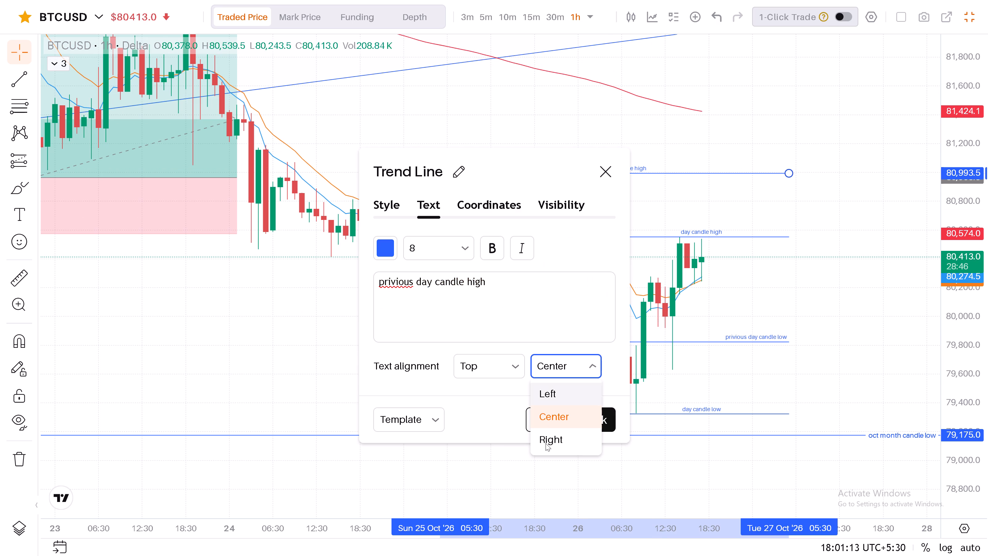
pyautogui.click(546, 445)
pyautogui.click(831, 298)
# Check the BTCUSD chart on the 4-hour and 1-day timeframes.
pyautogui.moveTo(845, 288); pyautogui.dragTo(841, 290)
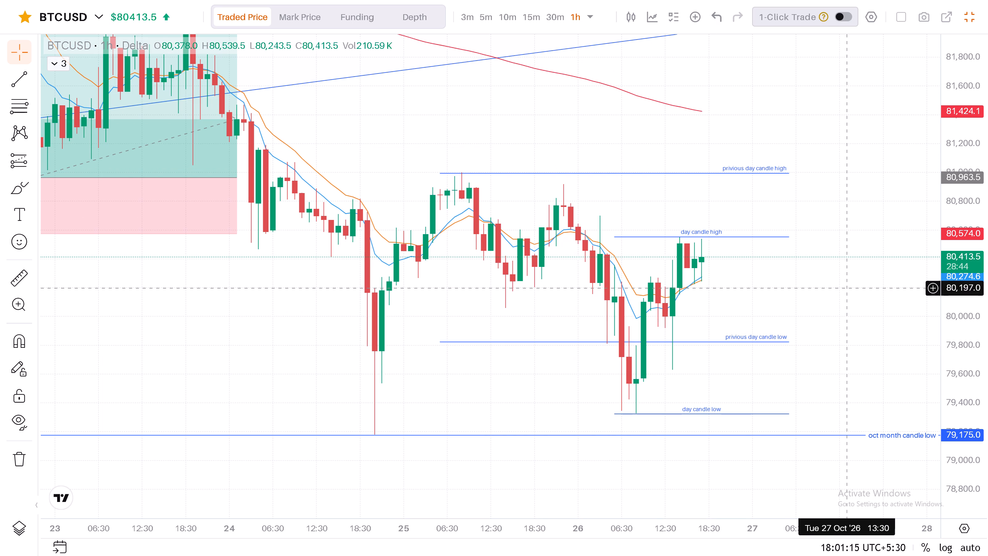
pyautogui.moveTo(841, 290); pyautogui.dragTo(812, 300)
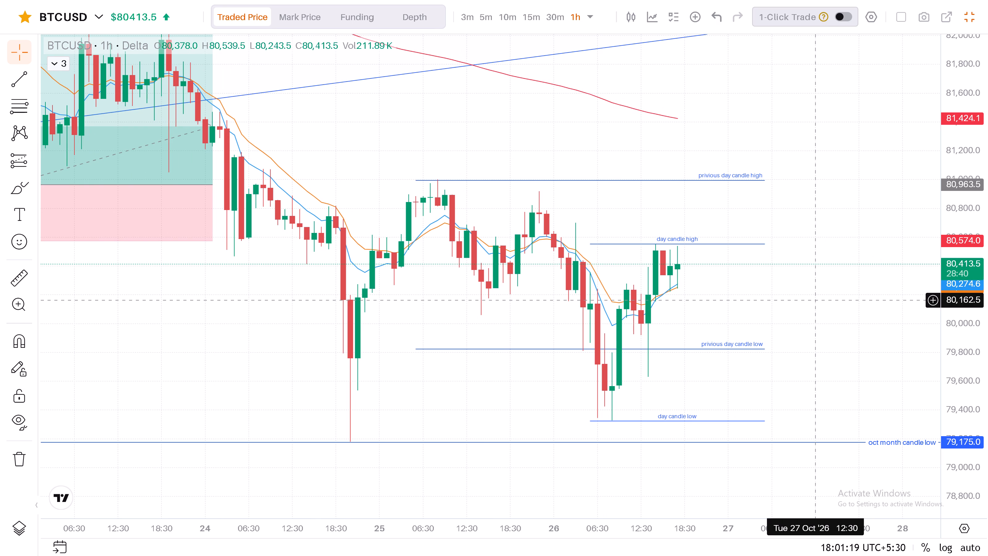
pyautogui.click(591, 16)
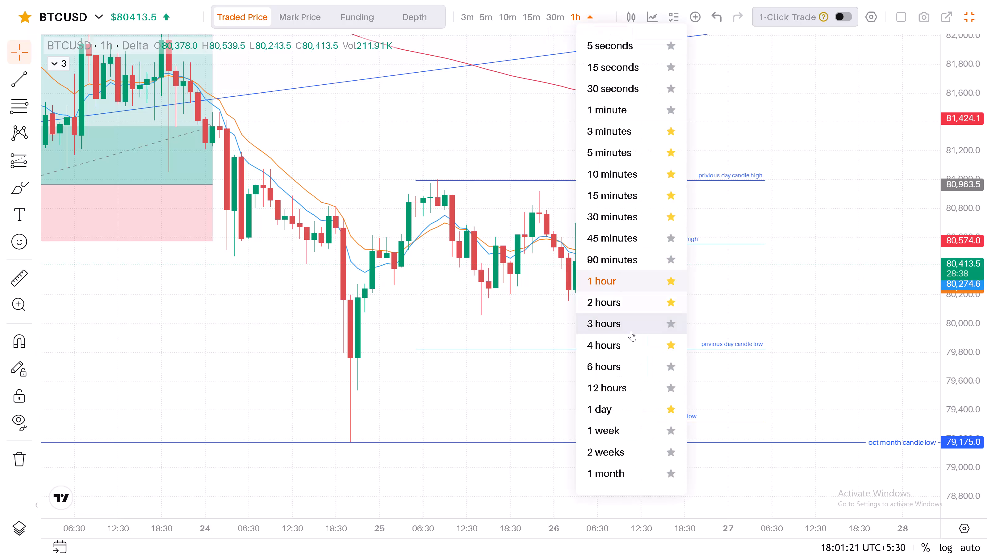
pyautogui.click(631, 337)
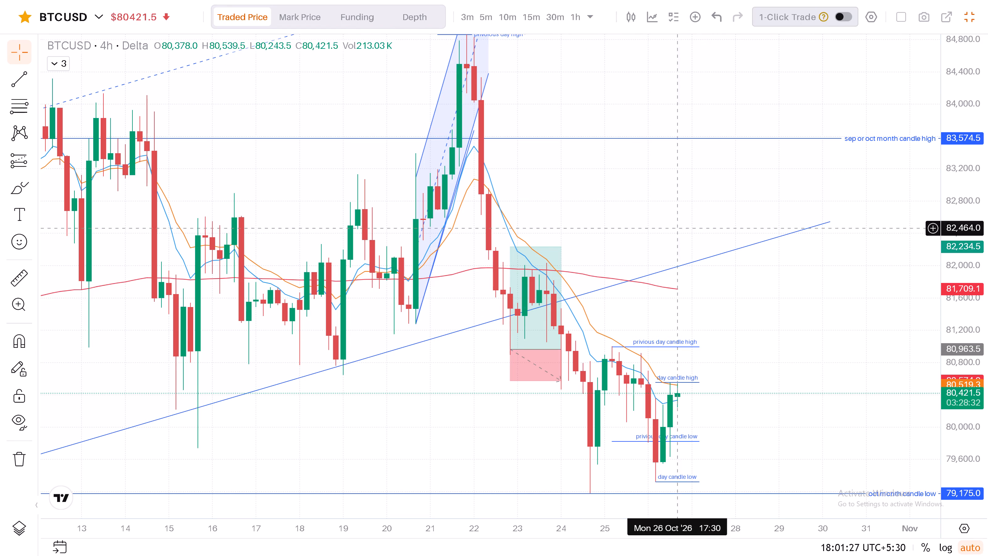
pyautogui.click(591, 14)
pyautogui.click(592, 19)
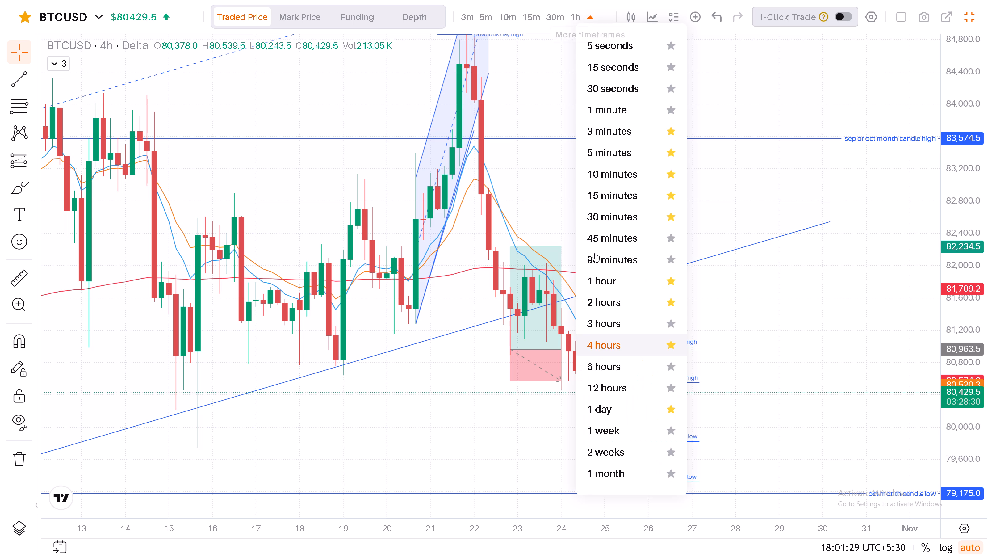
pyautogui.click(620, 403)
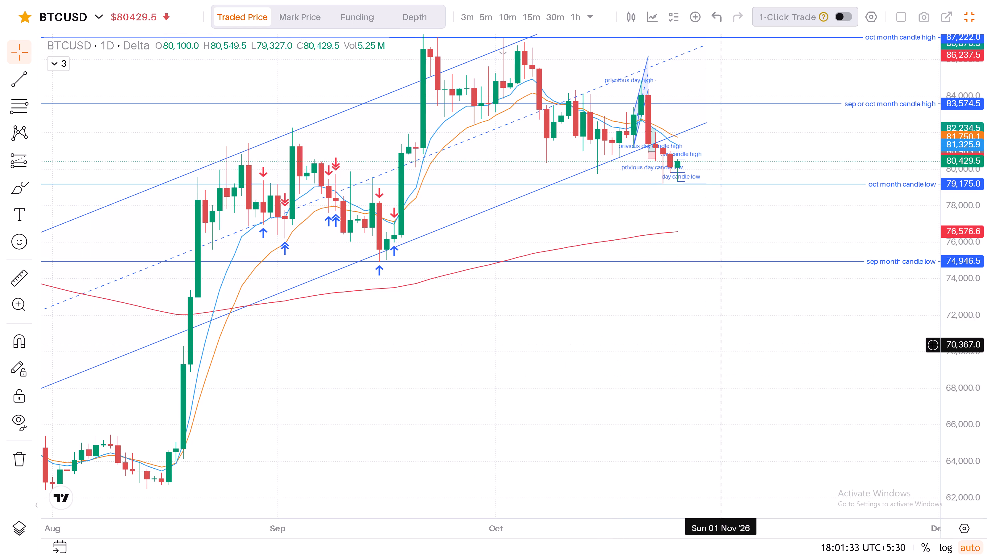
# Return the BTCUSD chart to the 4-hour timeframe and examine the latest candles between the day levels and the October month low.
pyautogui.click(592, 15)
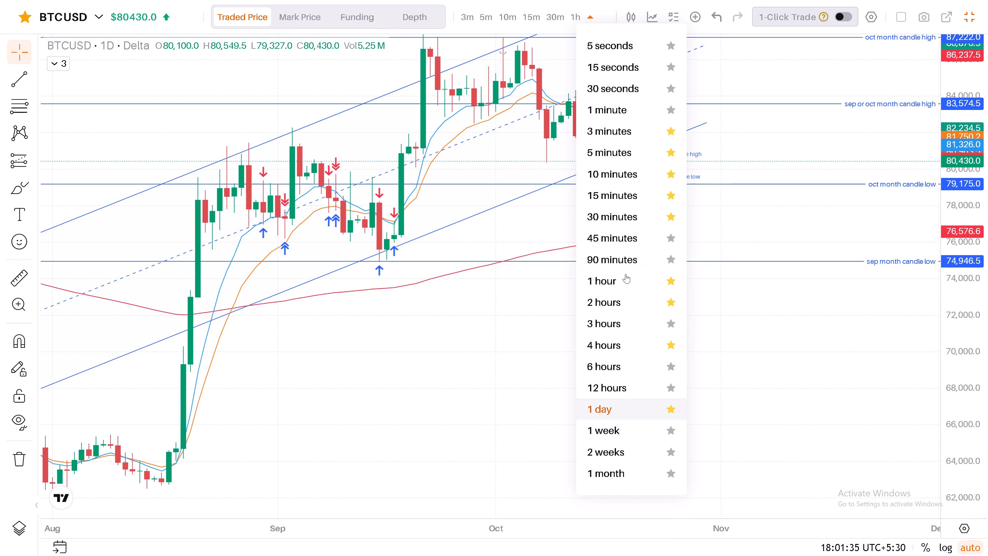
pyautogui.click(623, 339)
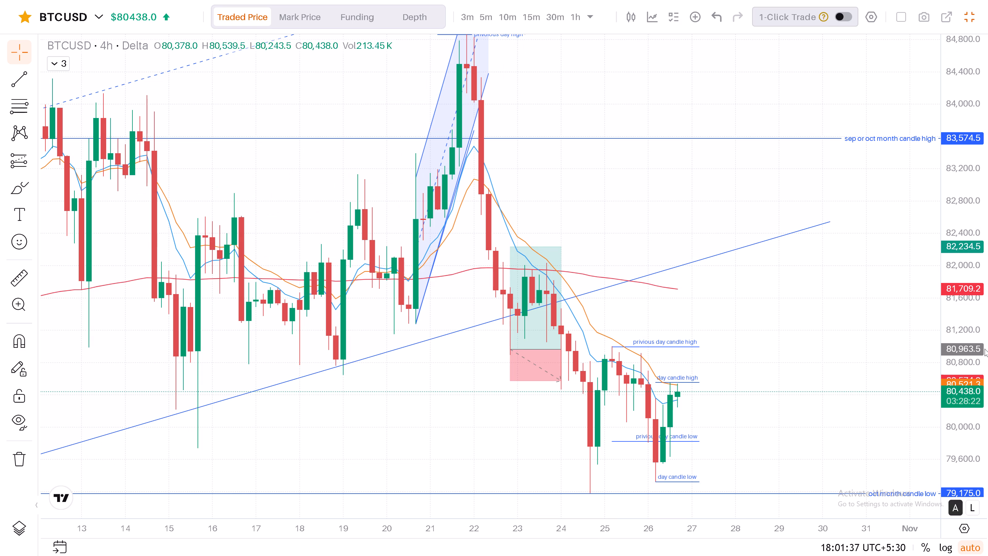
pyautogui.moveTo(969, 360); pyautogui.dragTo(969, 350)
pyautogui.moveTo(884, 355); pyautogui.dragTo(875, 192)
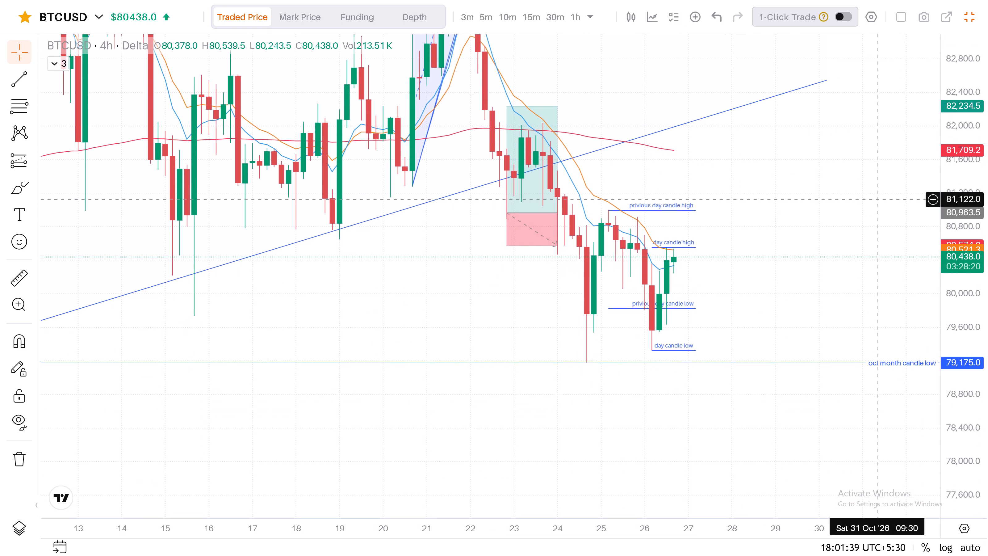
pyautogui.moveTo(875, 192); pyautogui.dragTo(875, 191)
pyautogui.scroll(2, 773, 188)
pyautogui.moveTo(758, 139); pyautogui.dragTo(753, 150)
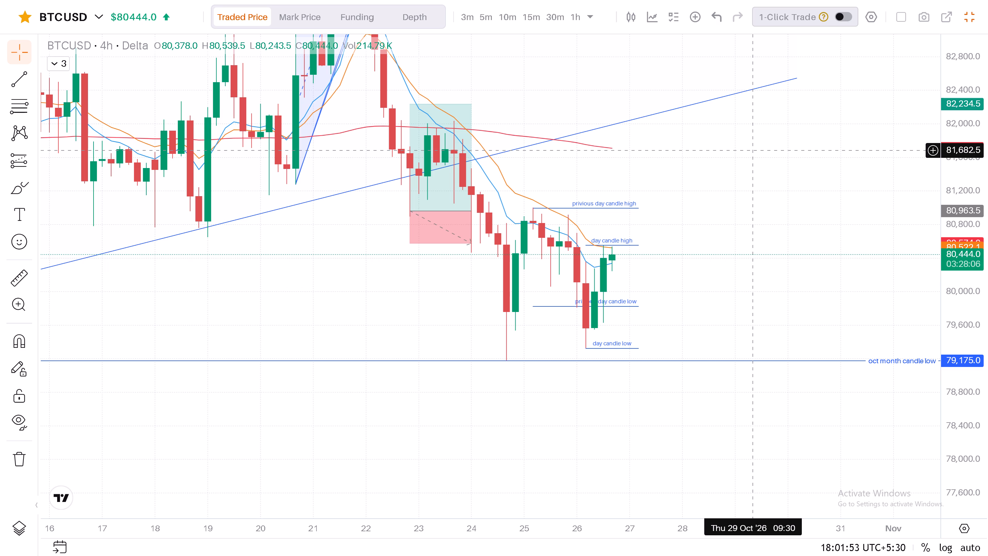
# Examine the BTCUSD candles around the marked day highs and lows on the 1-hour and 30-minute timeframes.
pyautogui.click(592, 18)
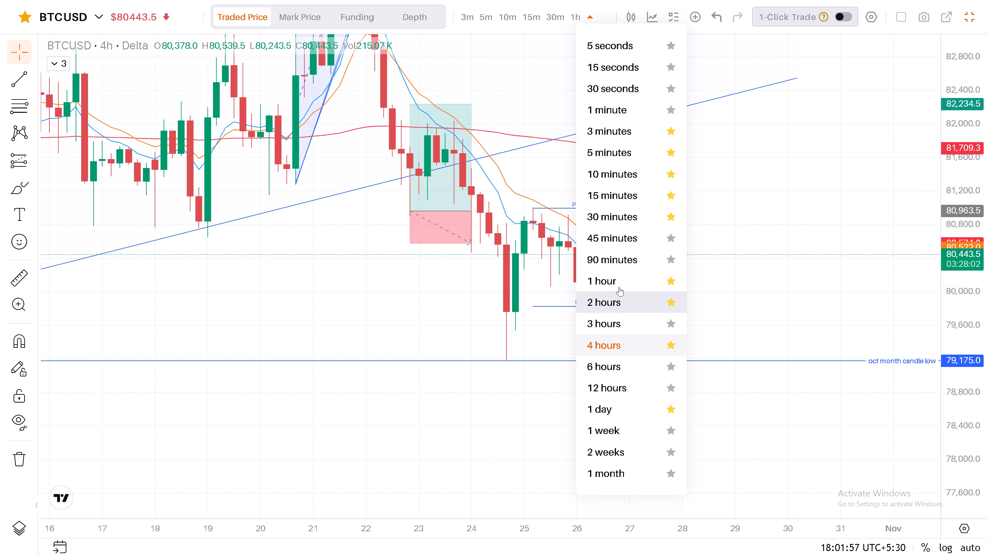
pyautogui.click(620, 285)
pyautogui.moveTo(962, 243); pyautogui.dragTo(965, 284)
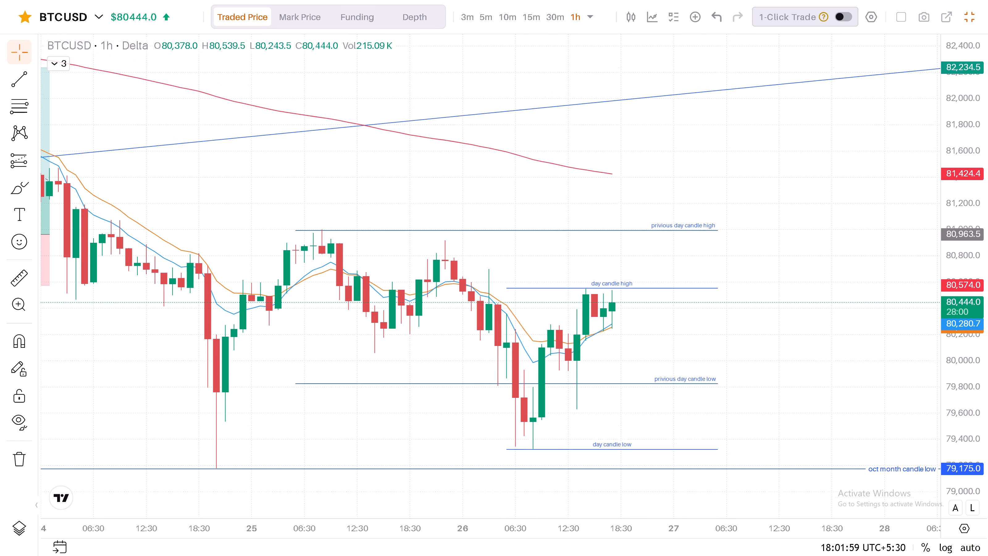
pyautogui.moveTo(771, 338); pyautogui.dragTo(804, 214)
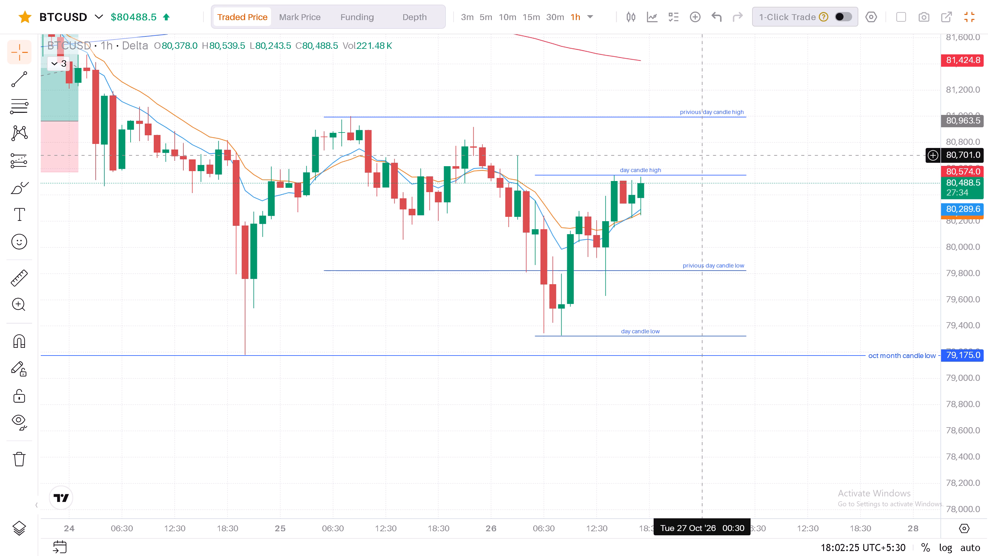
pyautogui.scroll(1, 704, 155)
pyautogui.scroll(-2, 704, 155)
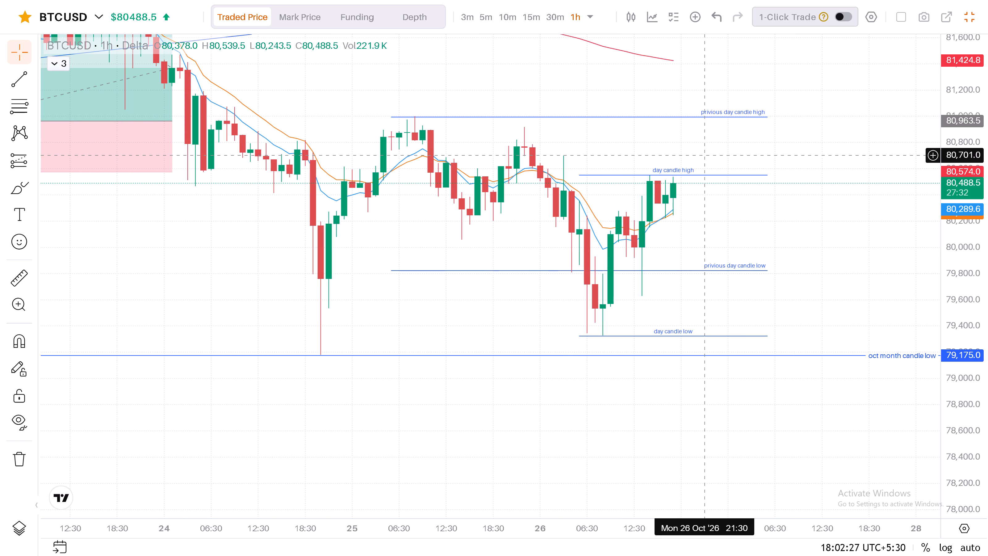
pyautogui.click(552, 18)
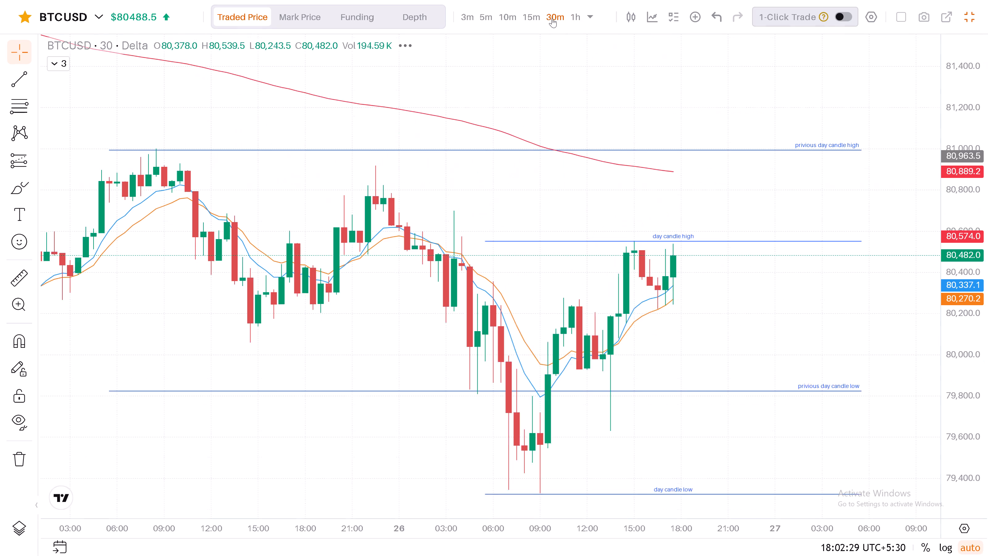
# Switch the BTCUSD chart to the 2-hour timeframe with the candles from 15 to 26 October in view.
pyautogui.click(588, 18)
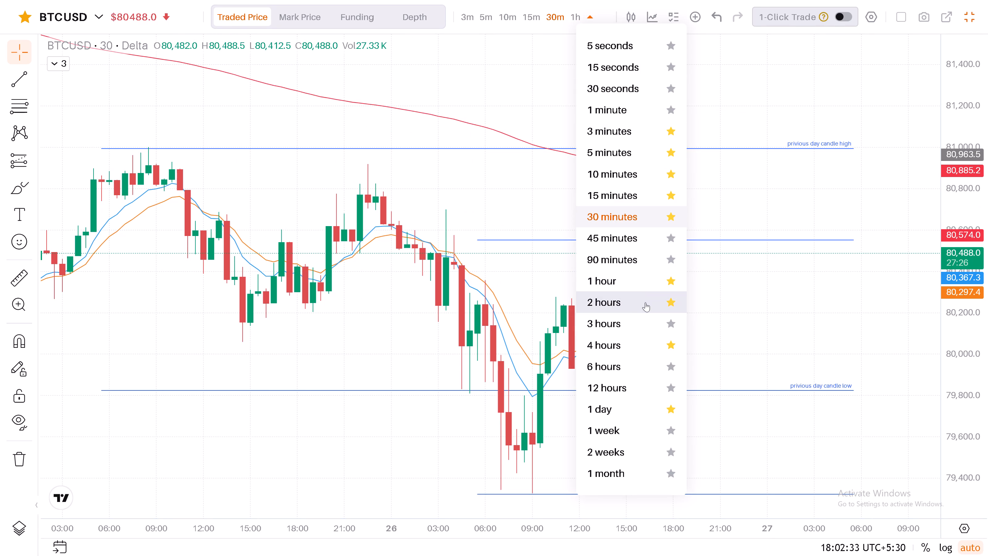
pyautogui.click(643, 303)
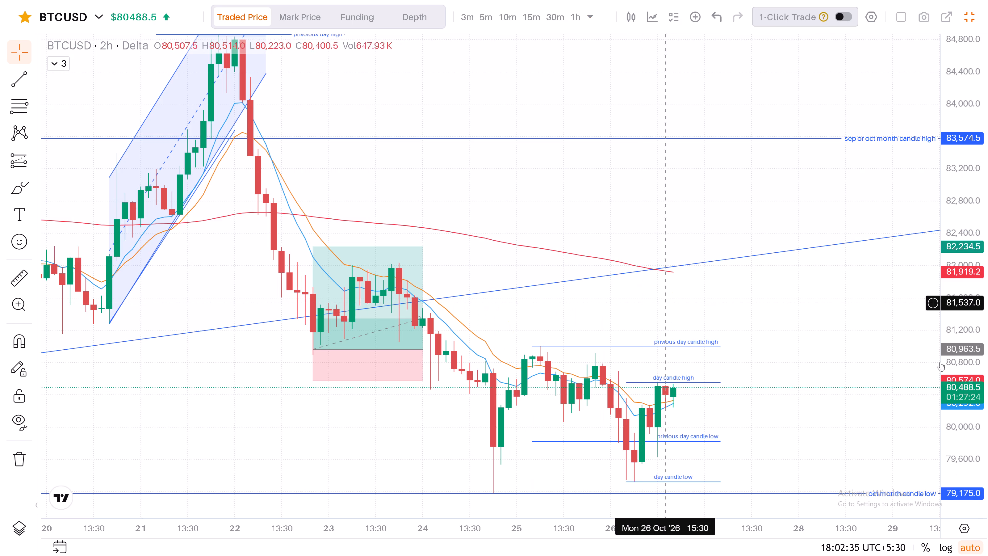
pyautogui.moveTo(972, 316); pyautogui.dragTo(965, 399)
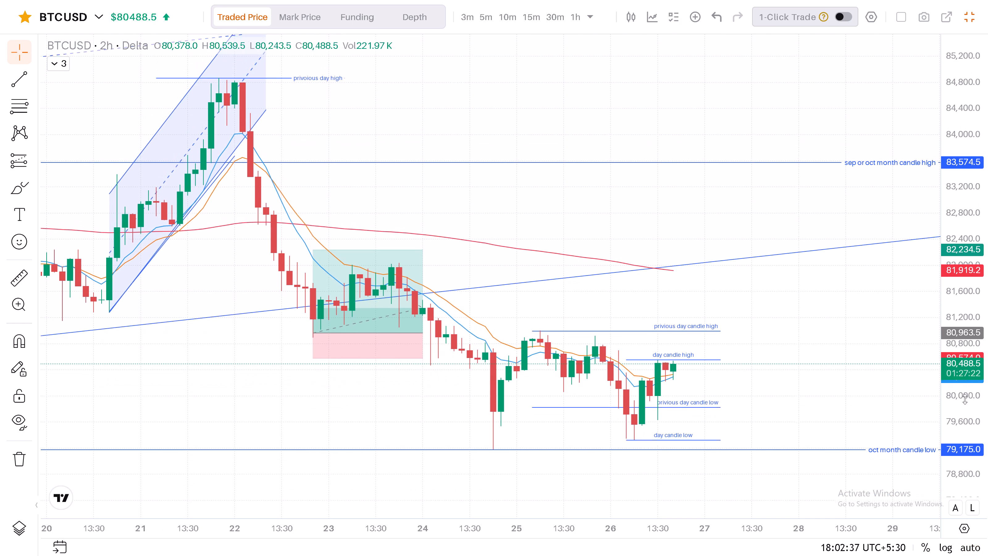
pyautogui.moveTo(965, 399); pyautogui.dragTo(968, 425)
pyautogui.scroll(-5, 891, 428)
pyautogui.moveTo(763, 458); pyautogui.dragTo(708, 428)
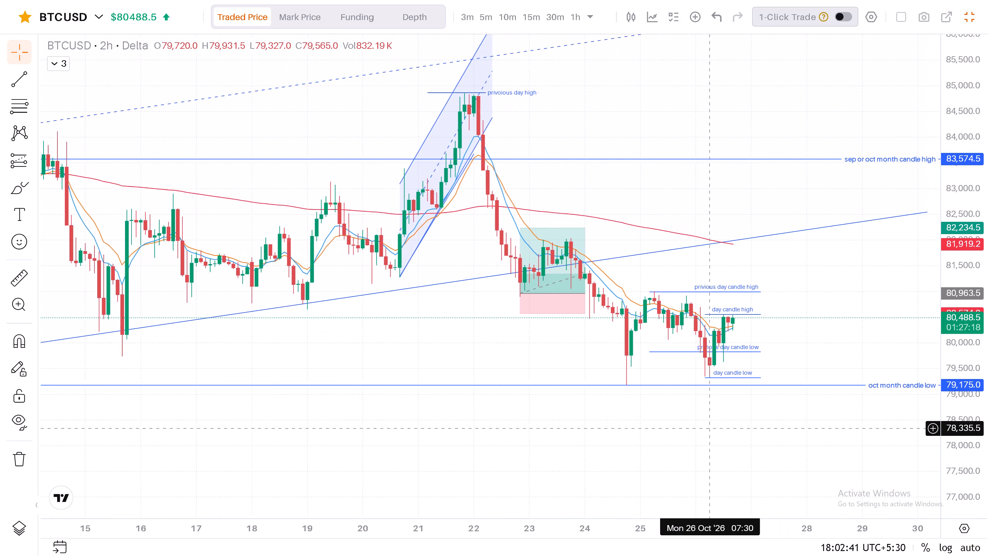
pyautogui.moveTo(708, 428); pyautogui.dragTo(708, 413)
pyautogui.middleClick(708, 413)
pyautogui.click(708, 412)
pyautogui.moveTo(709, 411); pyautogui.dragTo(711, 403)
pyautogui.click(711, 403)
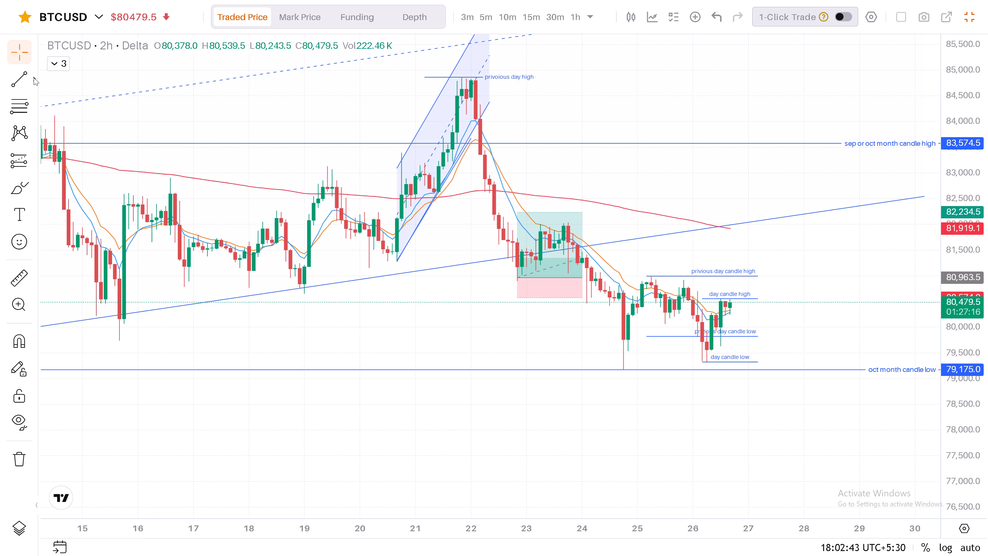
# Draw a Regression Trend over the decline from 22 October 23:30 to the latest 26 October candle.
pyautogui.click(34, 78)
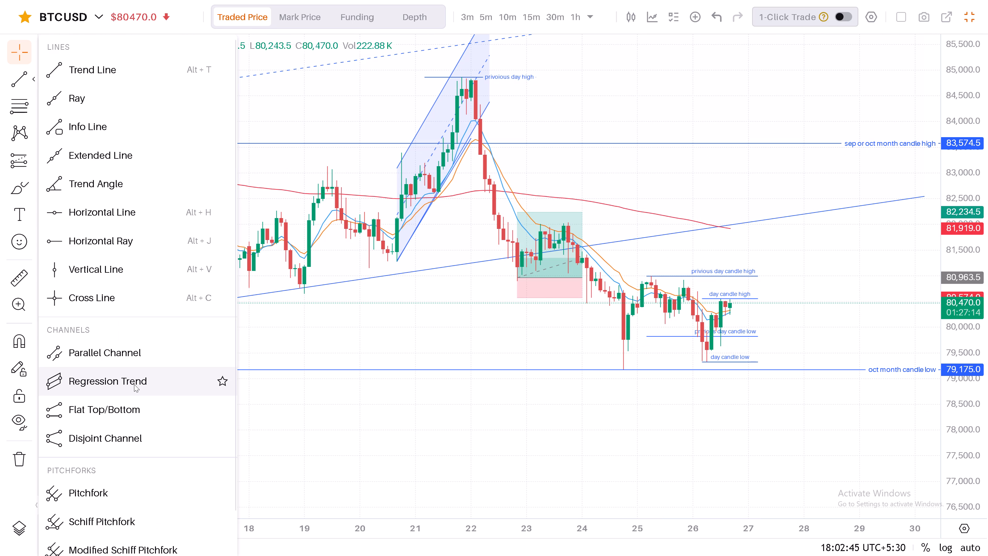
pyautogui.click(134, 384)
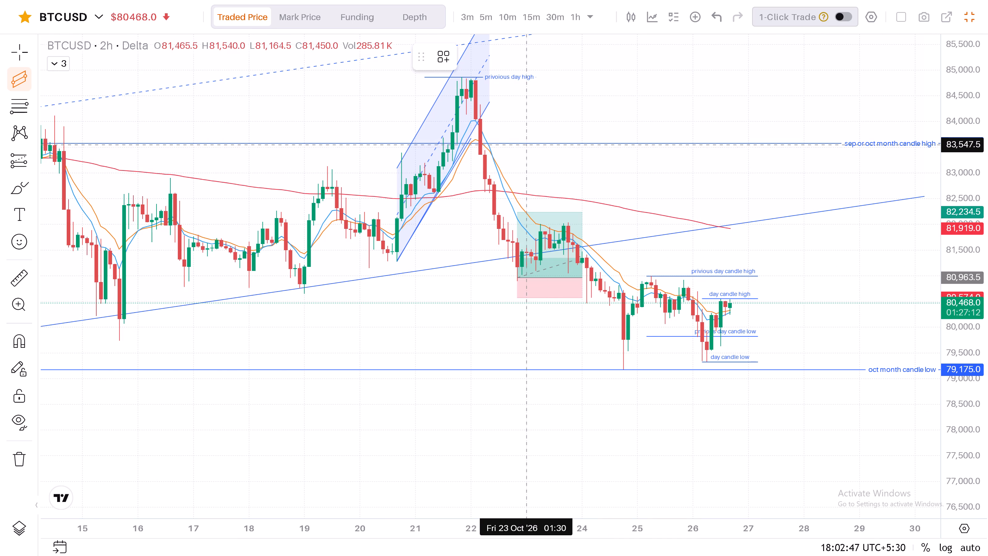
pyautogui.click(524, 142)
pyautogui.click(787, 159)
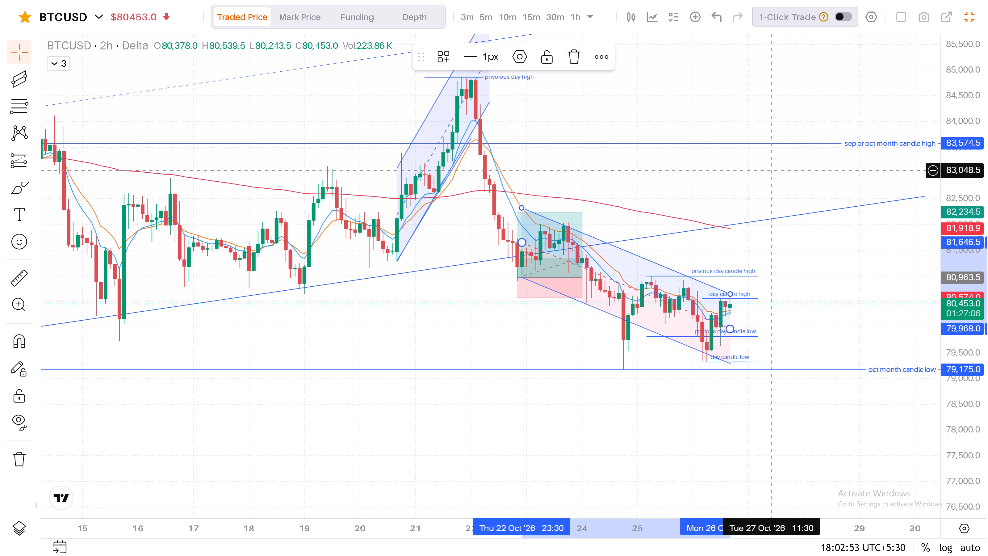
# Delete the Regression Trend drawn over the decline from 22 October 23:30 to 26 October.
pyautogui.click(641, 254)
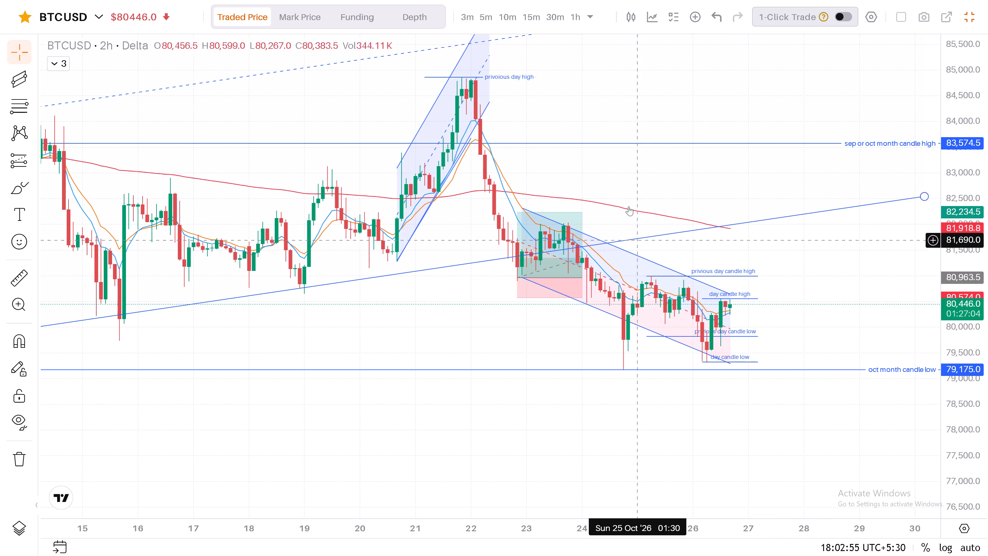
pyautogui.click(598, 240)
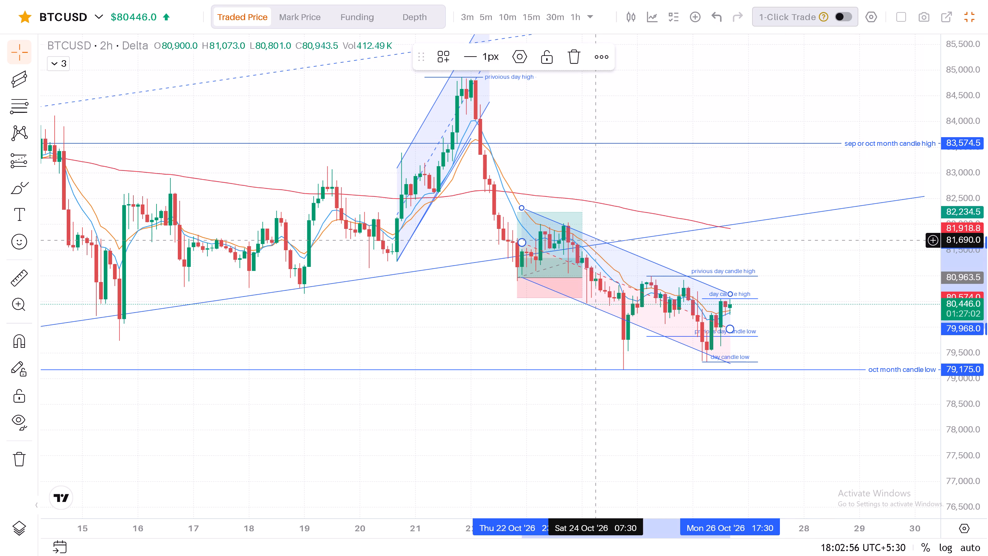
pyautogui.click(578, 59)
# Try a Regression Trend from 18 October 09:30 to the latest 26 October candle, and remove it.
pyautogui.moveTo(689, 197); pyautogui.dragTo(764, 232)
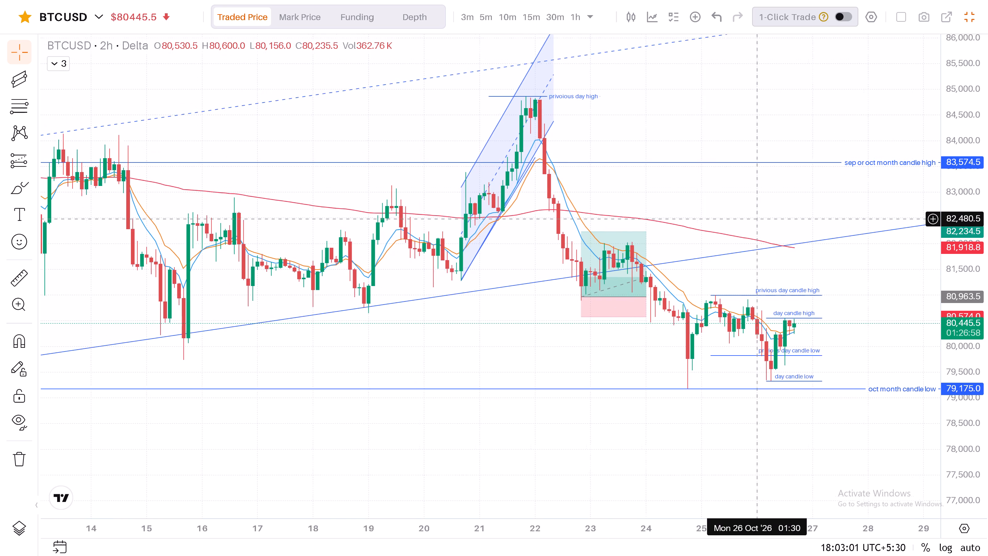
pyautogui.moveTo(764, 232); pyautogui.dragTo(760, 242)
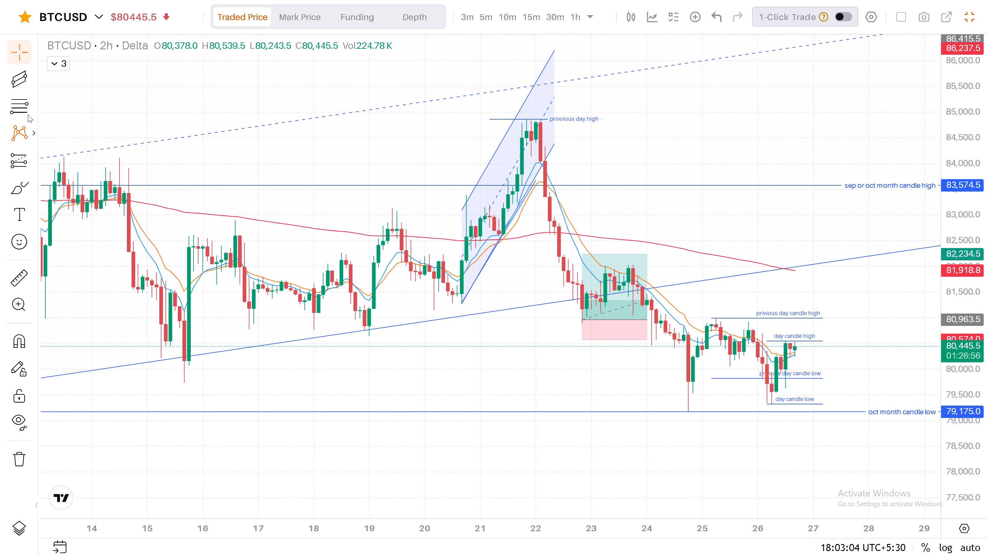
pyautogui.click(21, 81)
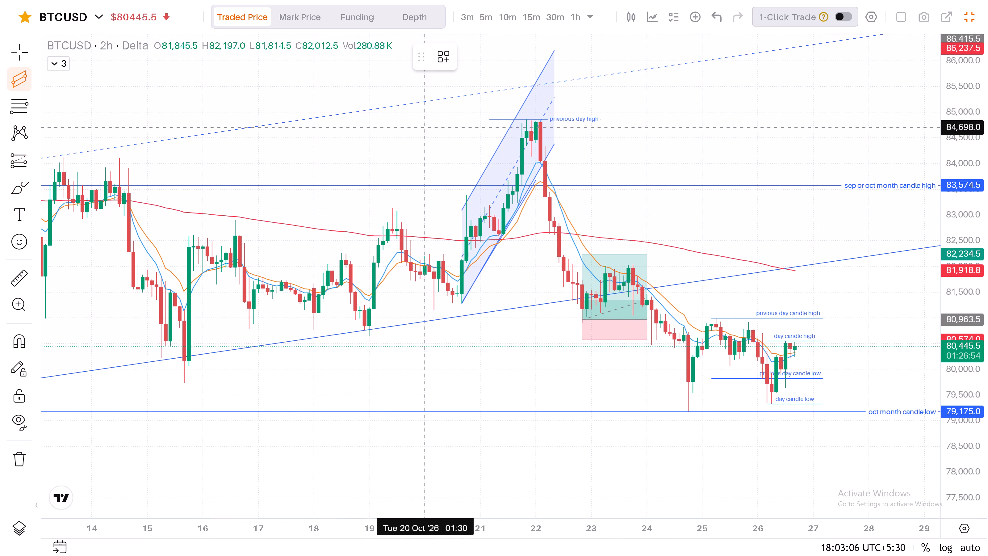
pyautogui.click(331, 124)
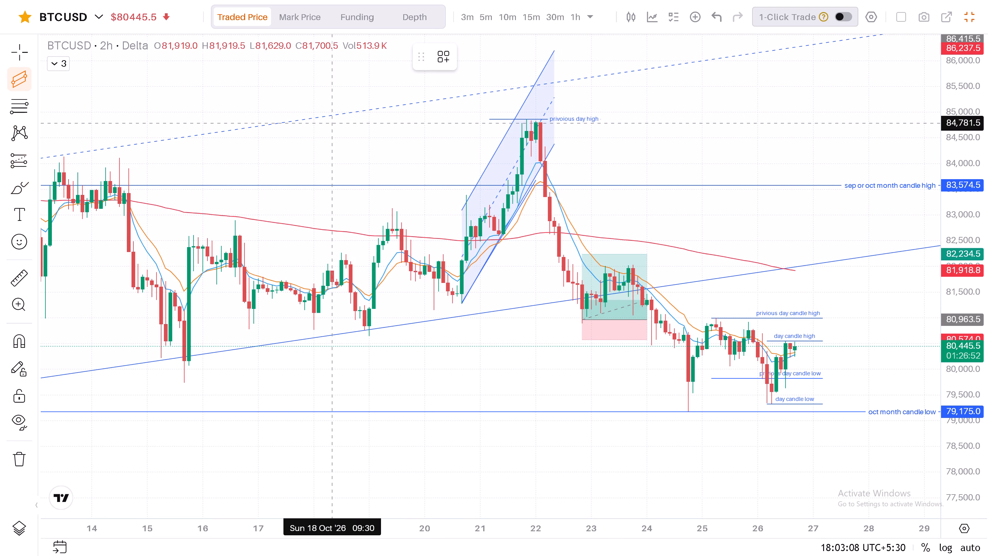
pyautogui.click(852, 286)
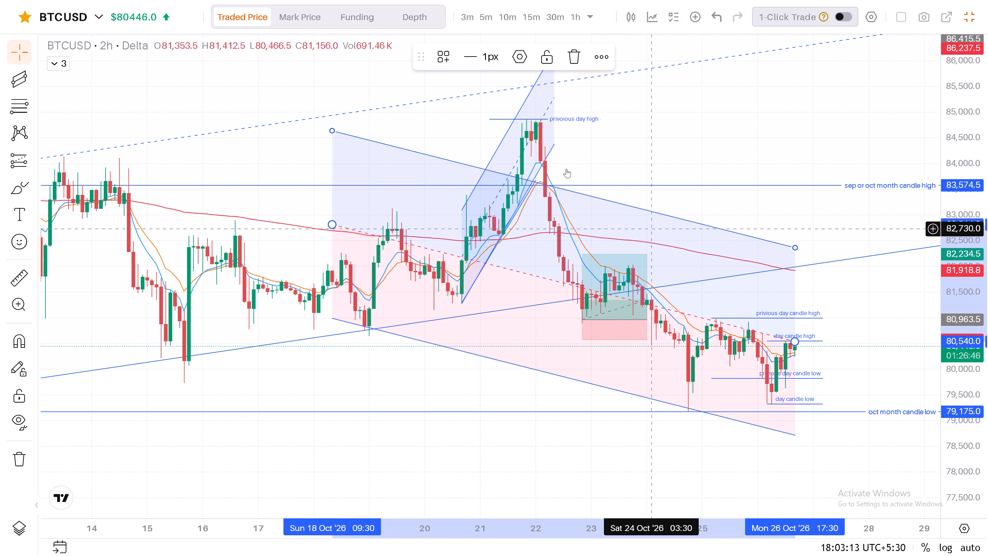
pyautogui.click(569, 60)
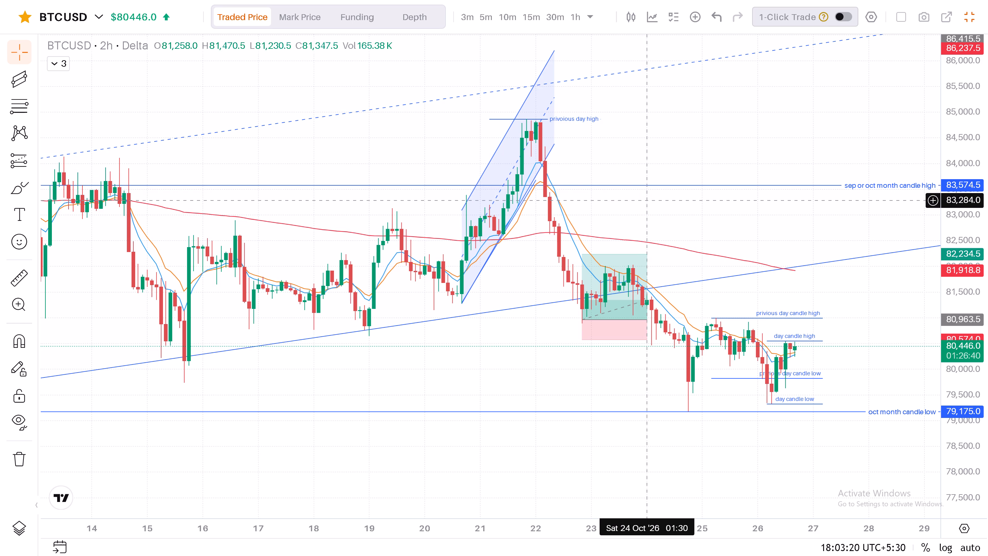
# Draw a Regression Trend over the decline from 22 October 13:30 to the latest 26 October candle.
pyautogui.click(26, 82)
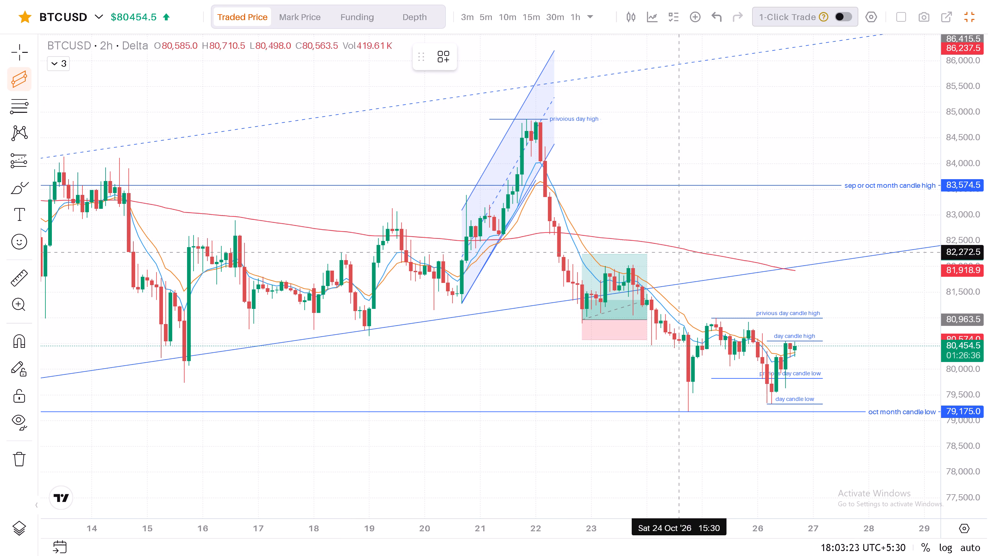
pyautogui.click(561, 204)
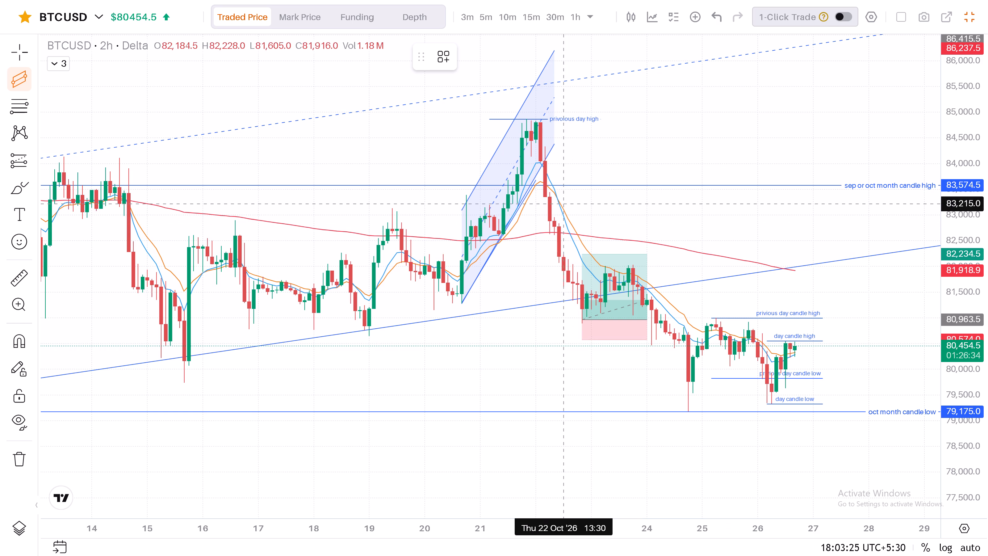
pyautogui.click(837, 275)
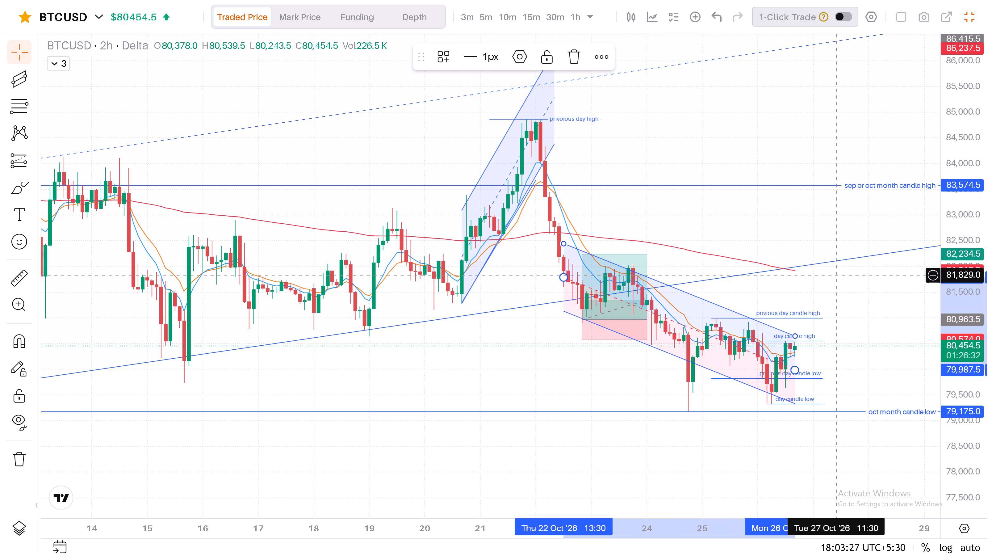
# Examine how the BTCUSD candles sit within the Regression Trend on the 2-hour and 4-hour timeframes.
pyautogui.moveTo(704, 228); pyautogui.dragTo(593, 180)
pyautogui.click(593, 180)
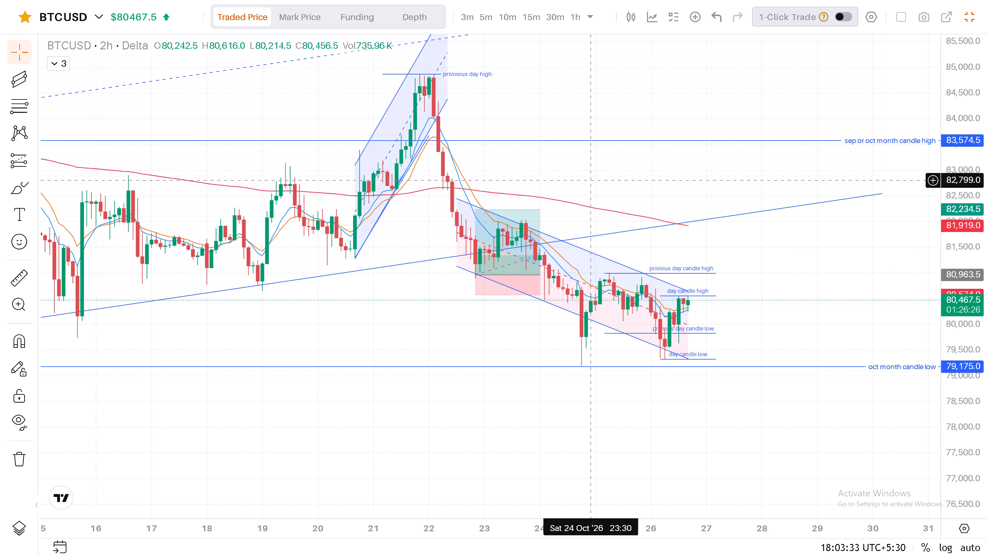
pyautogui.scroll(3, 697, 234)
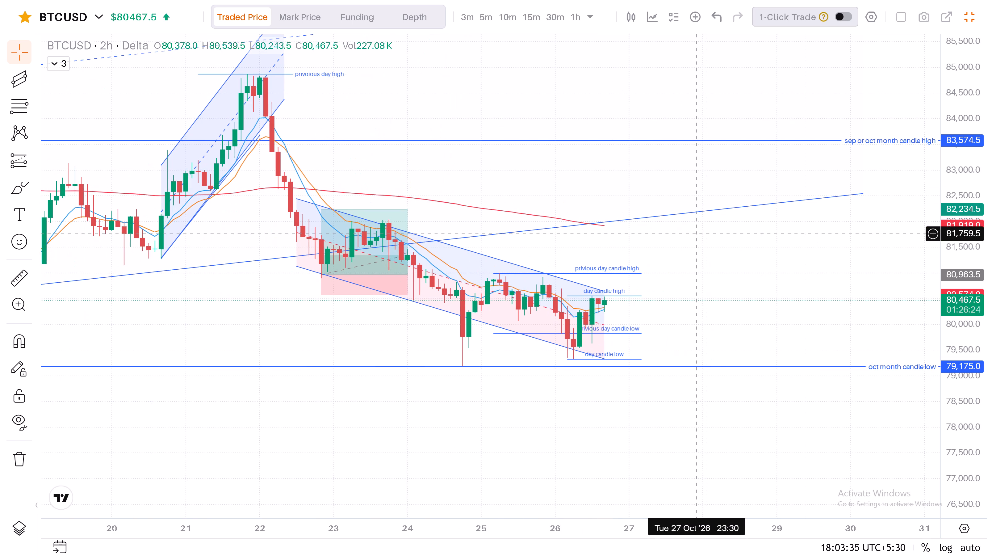
pyautogui.moveTo(724, 250); pyautogui.dragTo(732, 242)
pyautogui.doubleClick(732, 242)
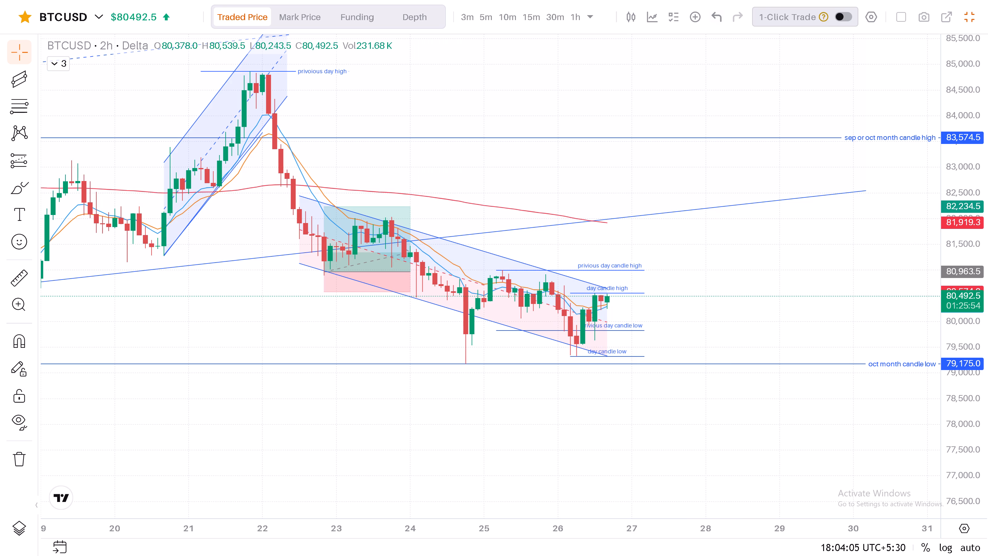
pyautogui.click(588, 15)
pyautogui.click(588, 16)
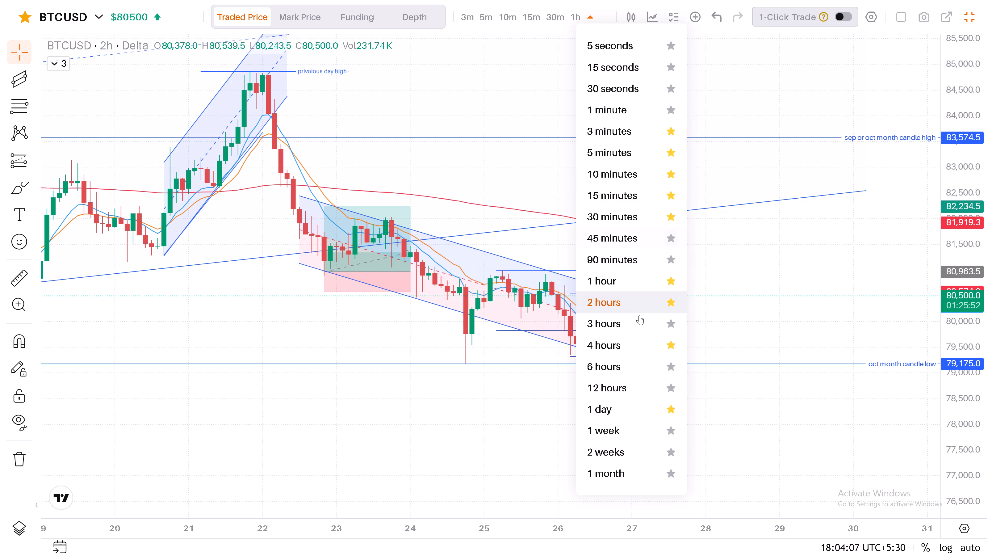
pyautogui.click(600, 349)
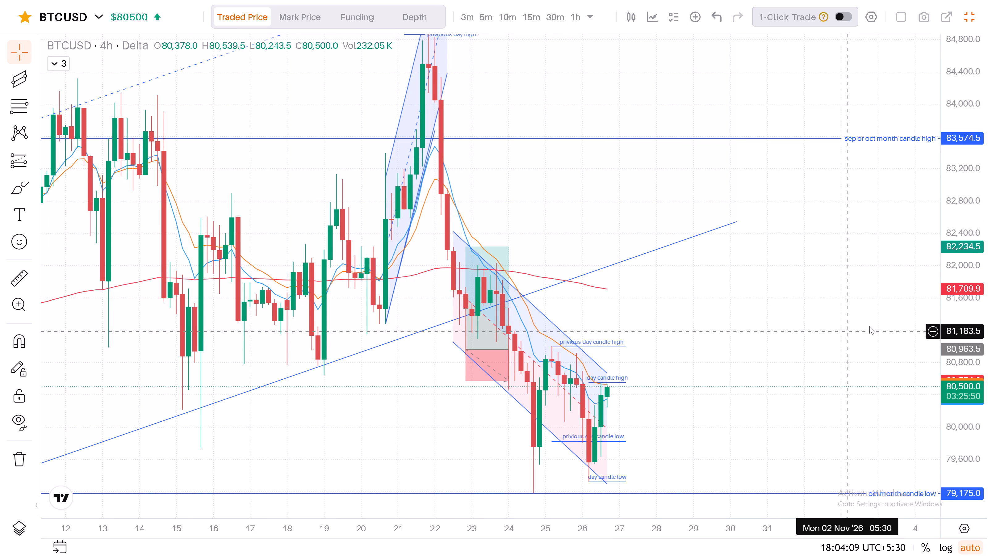
pyautogui.moveTo(971, 250); pyautogui.dragTo(982, 392)
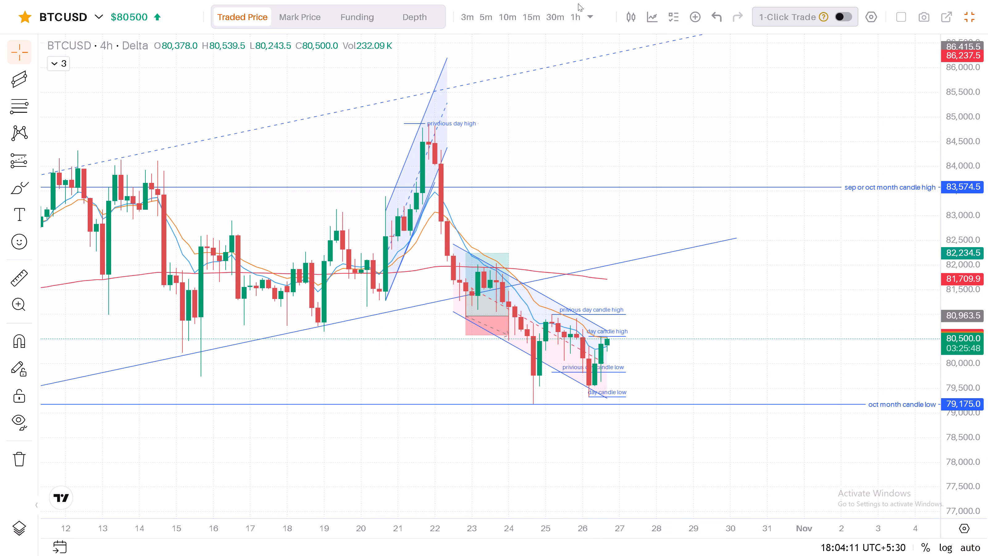
# Switch the BTCUSD chart to the 1-hour timeframe with the whole decline from 22 to 26 October in view.
pyautogui.click(577, 14)
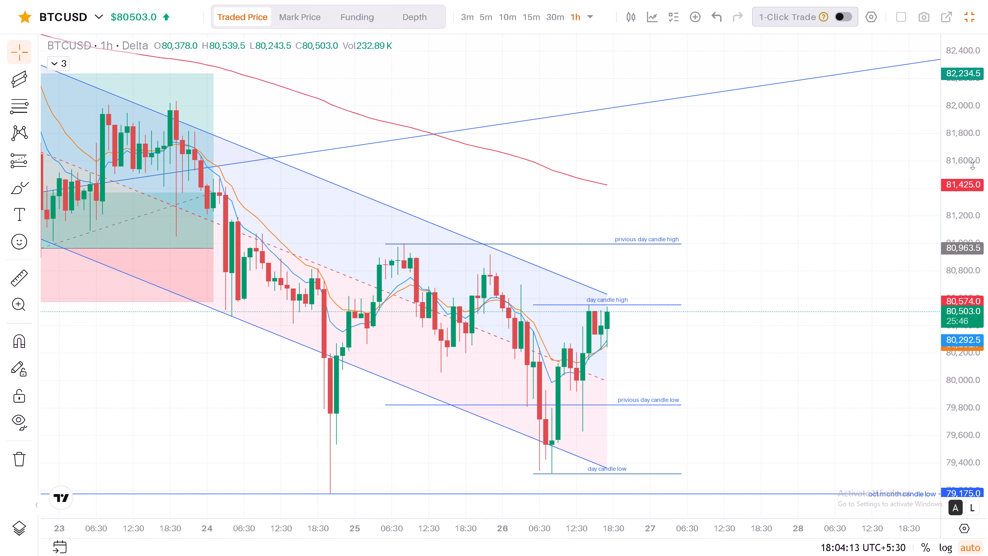
pyautogui.moveTo(966, 162); pyautogui.dragTo(968, 293)
pyautogui.moveTo(429, 189); pyautogui.dragTo(432, 191)
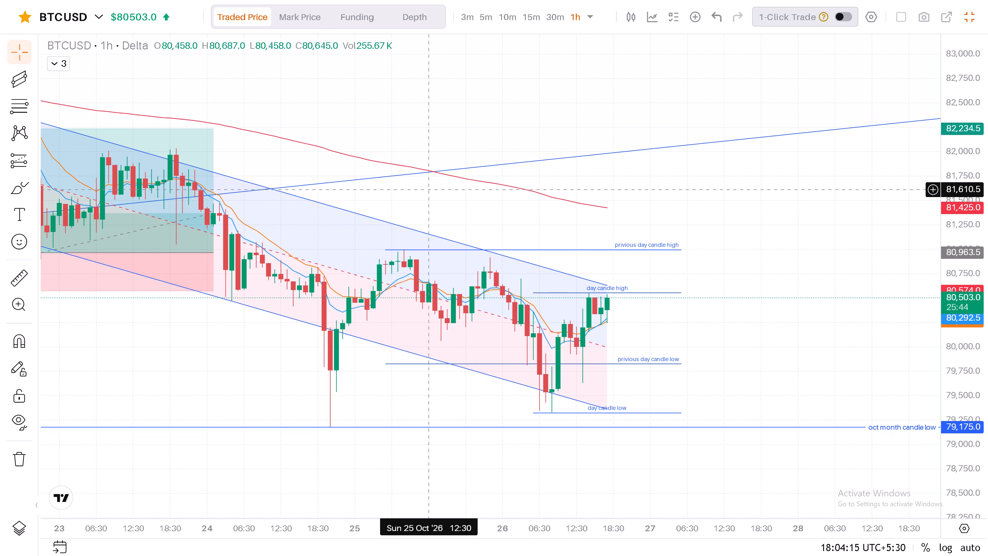
pyautogui.moveTo(432, 191); pyautogui.dragTo(629, 203)
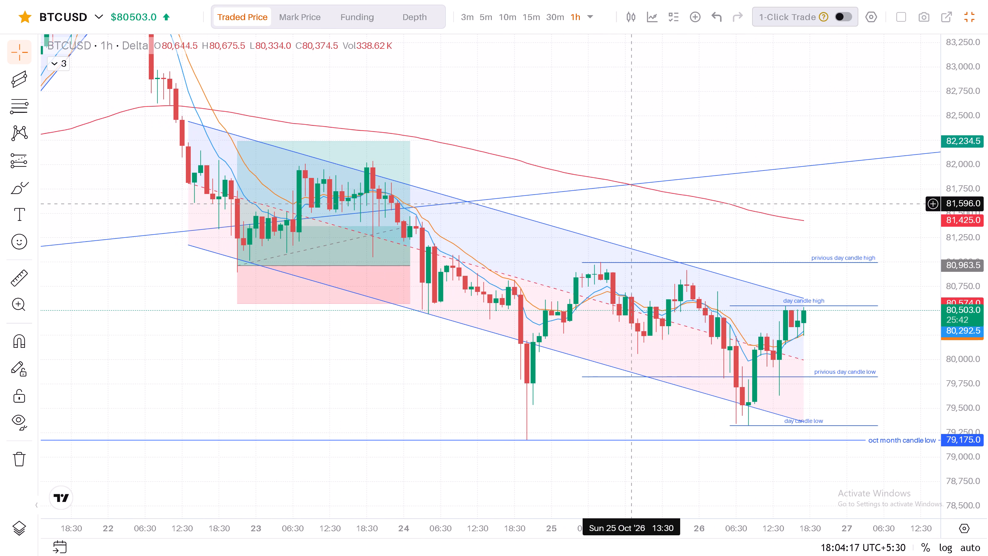
pyautogui.moveTo(629, 203); pyautogui.dragTo(615, 192)
pyautogui.click(615, 192)
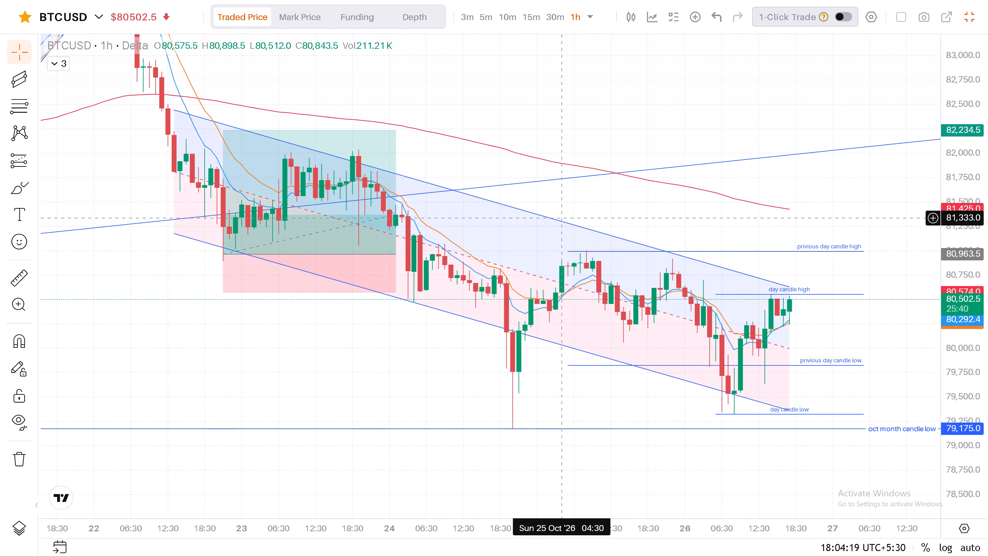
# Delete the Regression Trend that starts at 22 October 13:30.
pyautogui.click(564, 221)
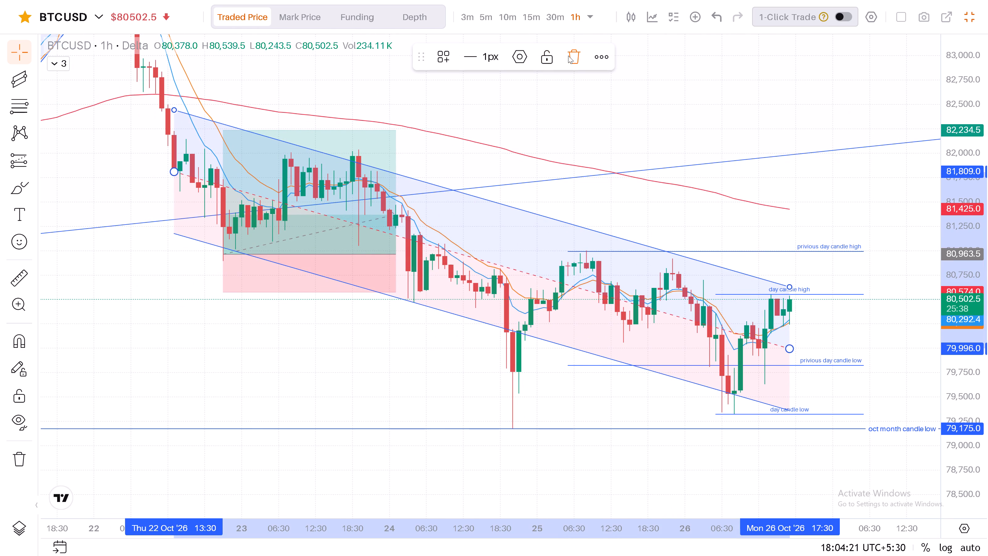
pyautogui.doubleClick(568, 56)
# Draw a Parallel Channel with its lower line from about 80,909 on 22 October 21:30 to 79,119.5 on 26 October 19:30, upper line starting near 82,209.5.
pyautogui.click(30, 74)
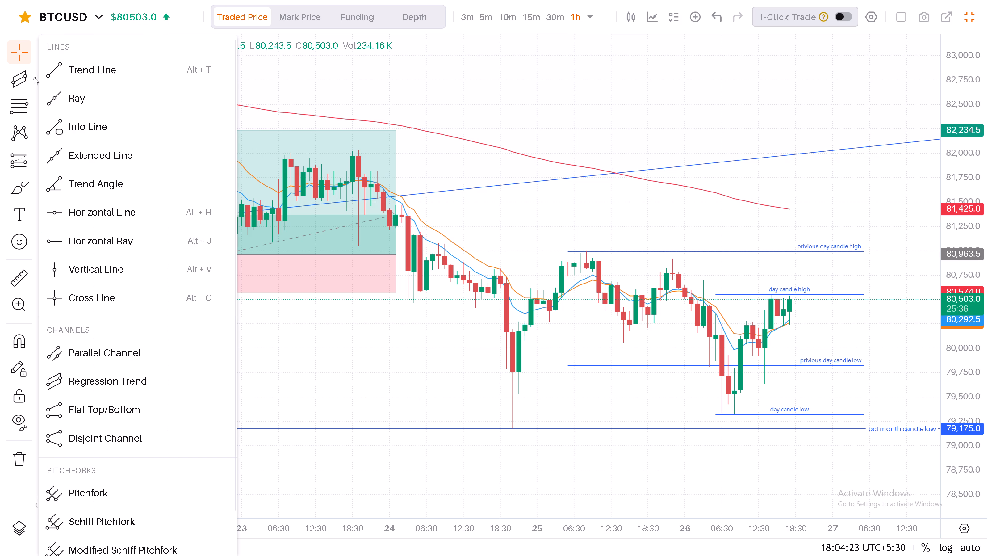
pyautogui.click(109, 359)
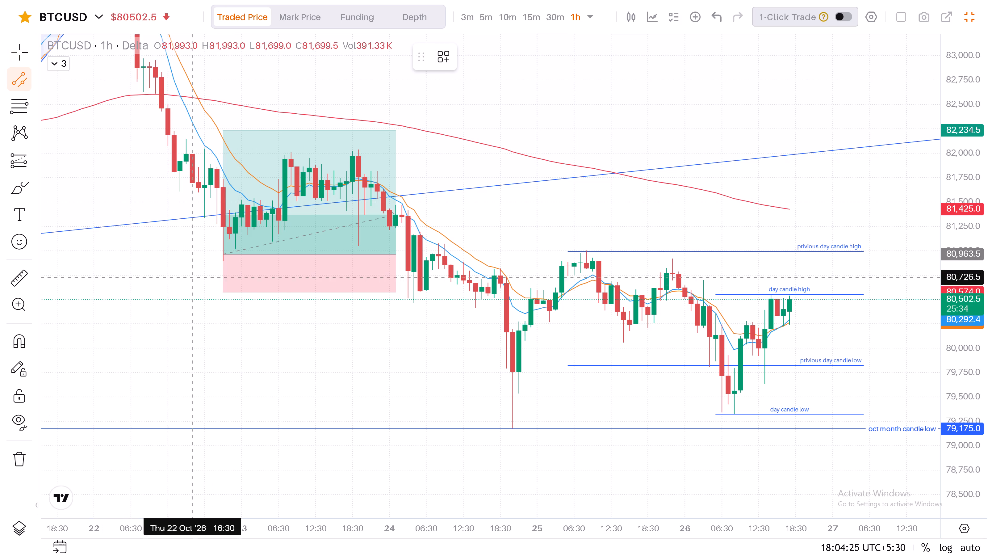
pyautogui.click(225, 260)
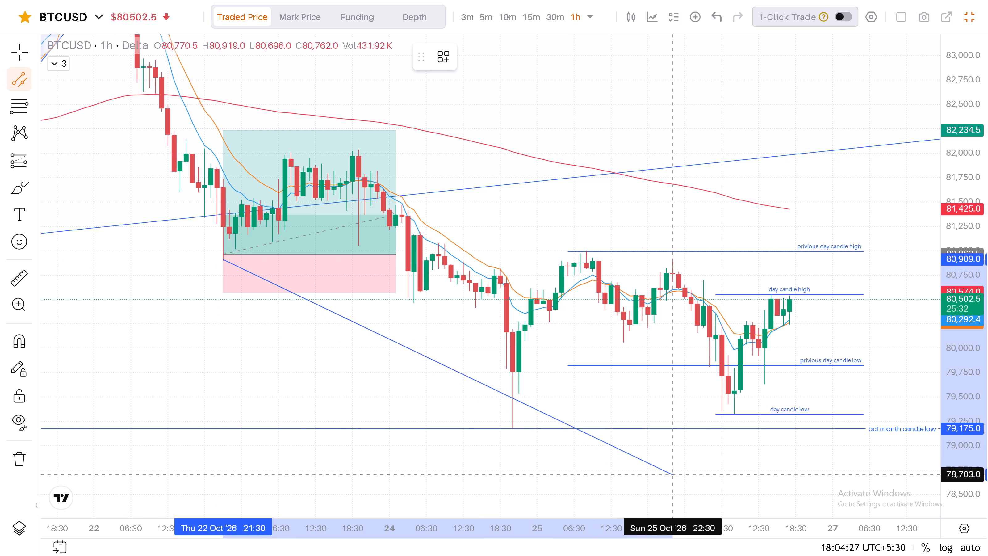
pyautogui.click(802, 434)
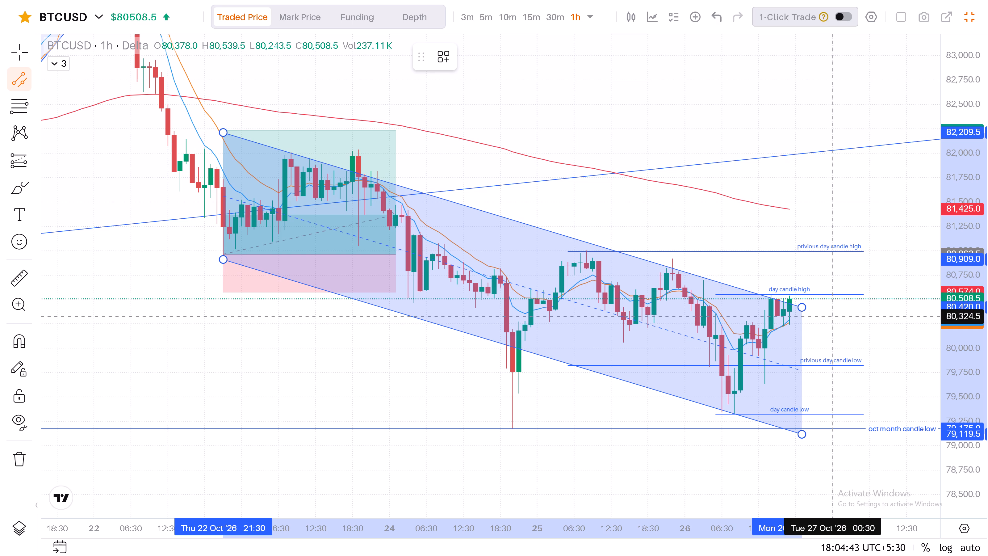
pyautogui.click(832, 316)
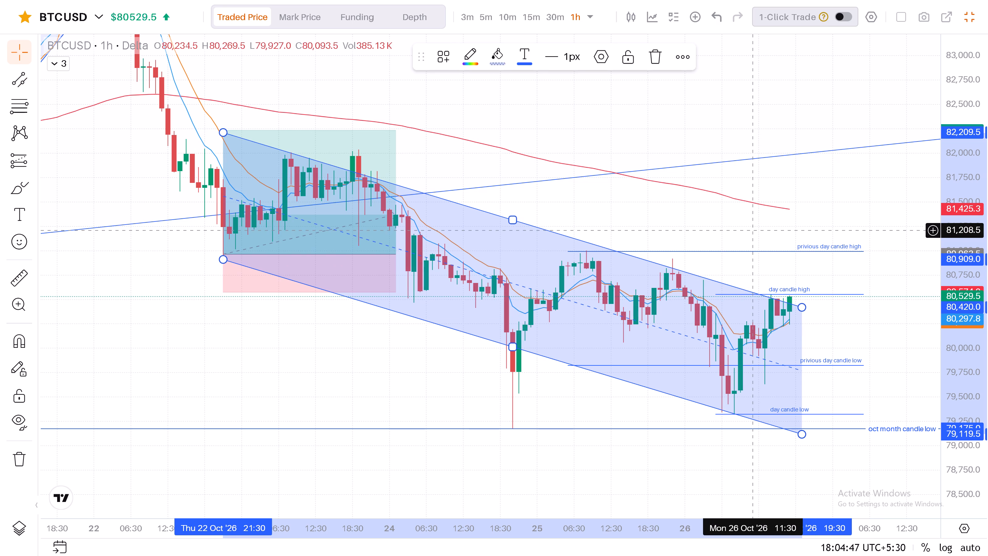
# Lock the descending Parallel Channel on the chart.
pyautogui.moveTo(752, 230); pyautogui.dragTo(694, 243)
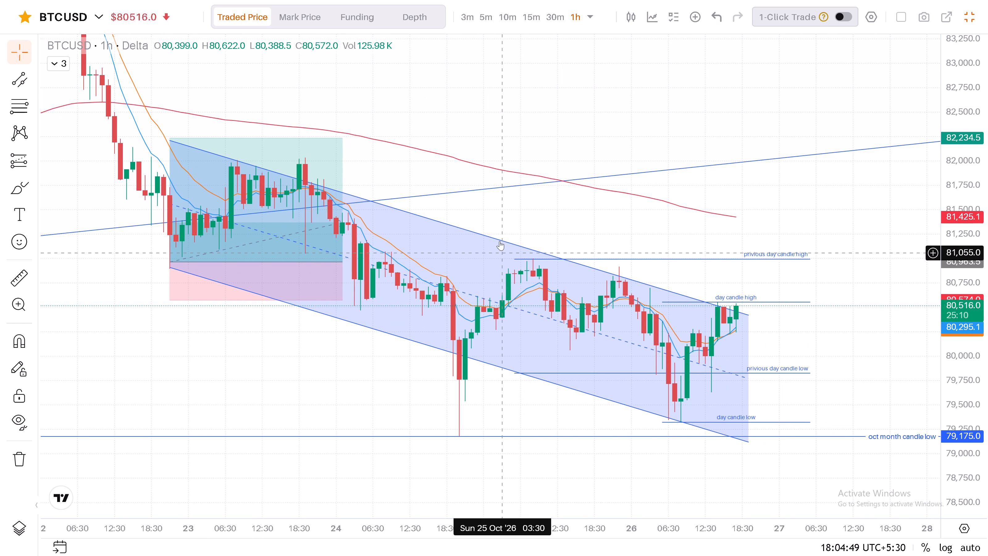
pyautogui.click(500, 241)
pyautogui.click(625, 63)
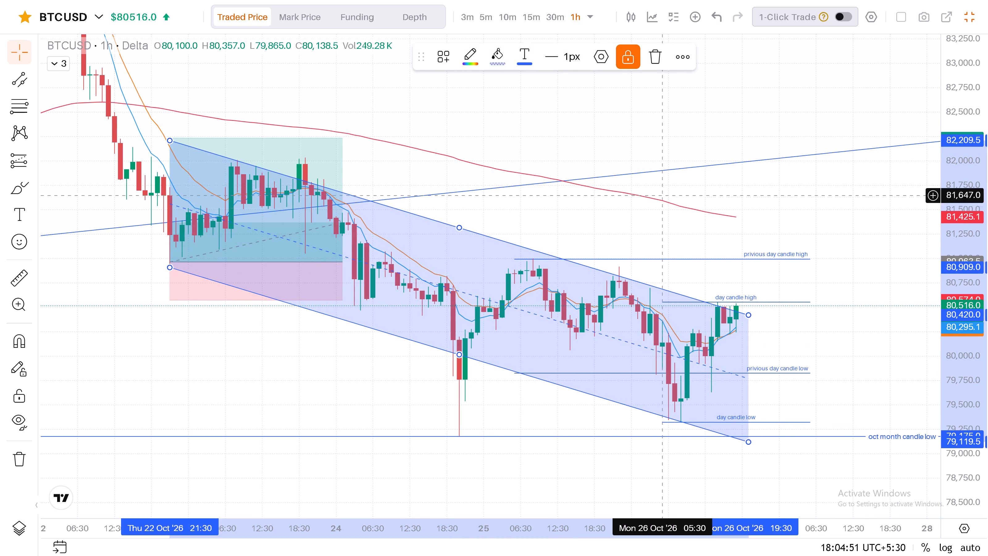
pyautogui.doubleClick(628, 64)
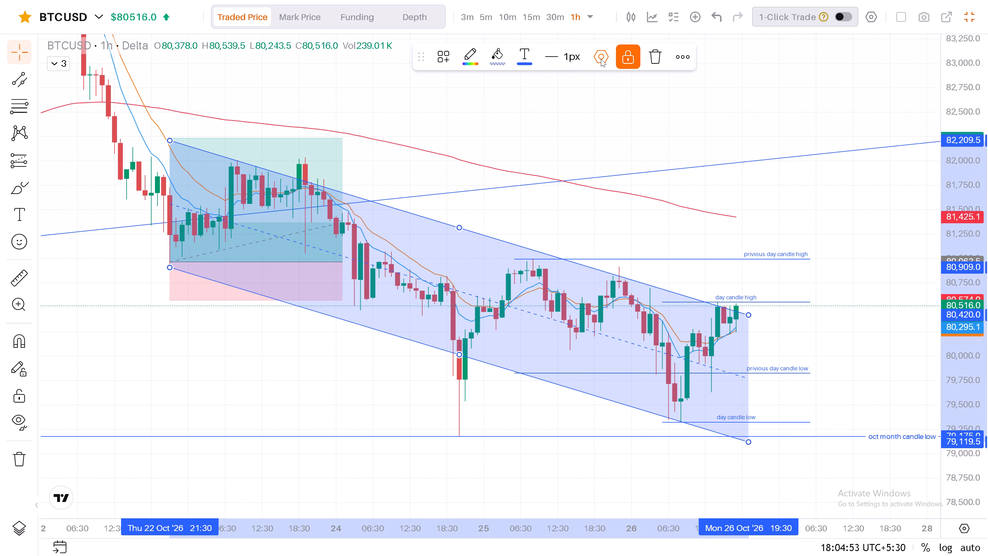
# Set the Parallel Channel's text colour opacity to 18%, check its style settings, and close the settings.
pyautogui.click(601, 59)
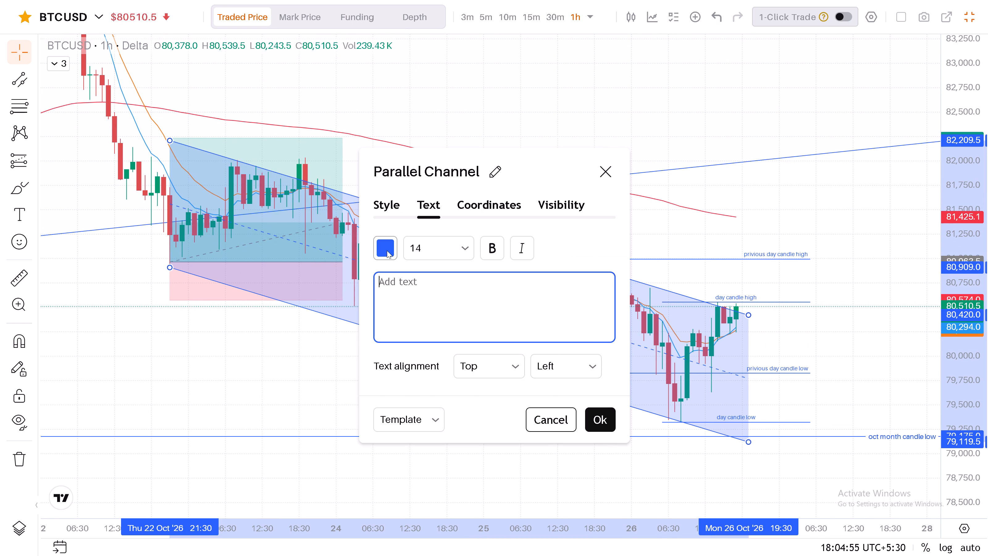
pyautogui.click(387, 251)
pyautogui.moveTo(486, 470); pyautogui.dragTo(463, 474)
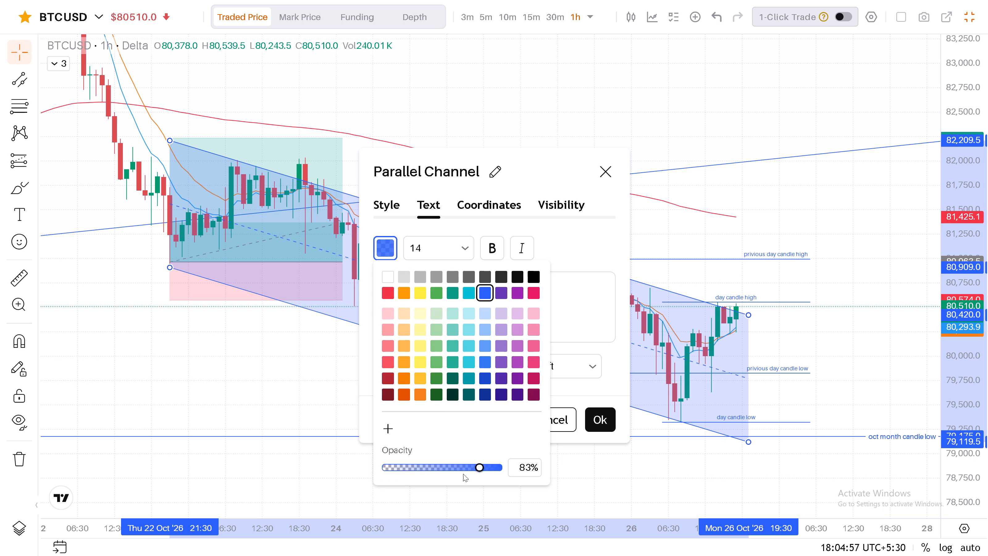
pyautogui.moveTo(463, 474); pyautogui.dragTo(407, 468)
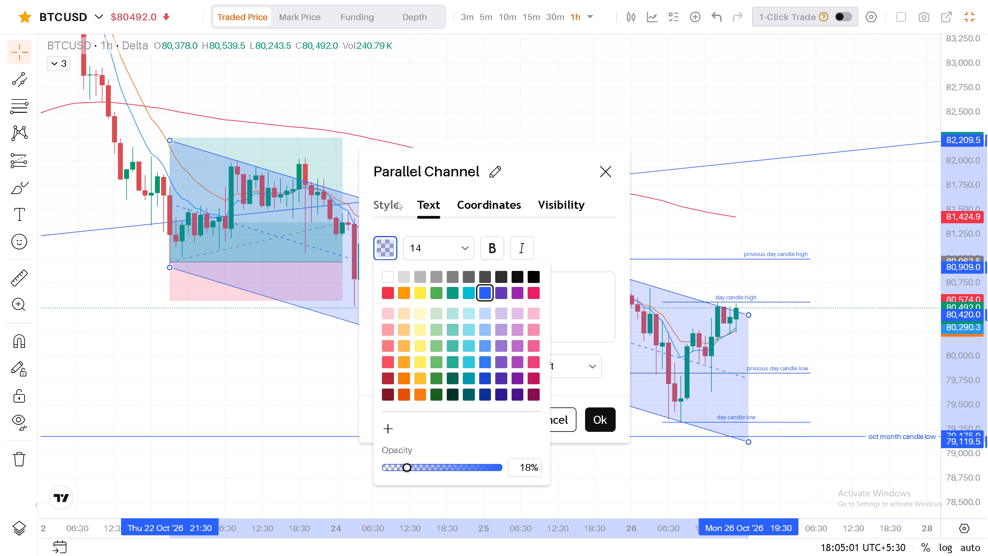
pyautogui.click(397, 202)
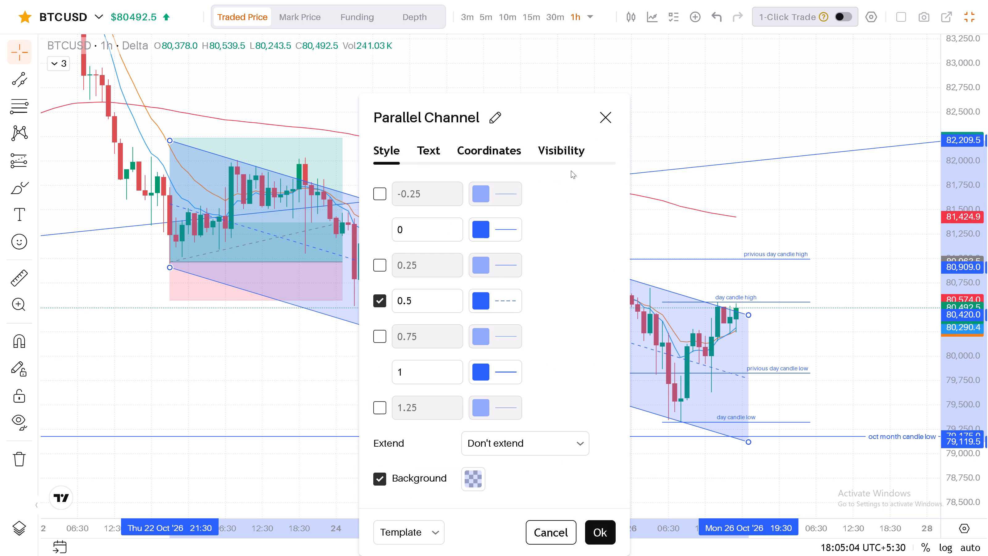
pyautogui.click(610, 117)
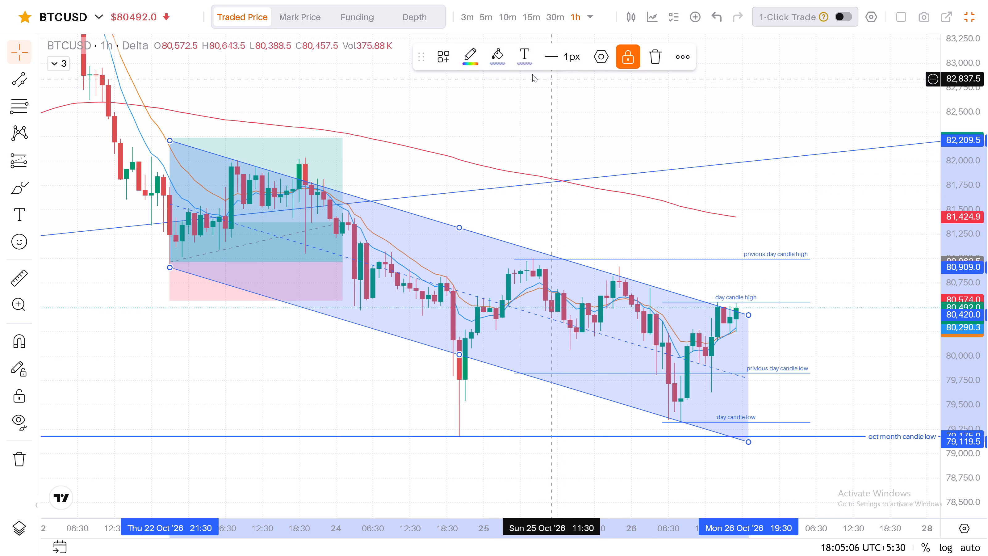
# Adjust the opacity of the Parallel Channel's text colour.
pyautogui.click(526, 61)
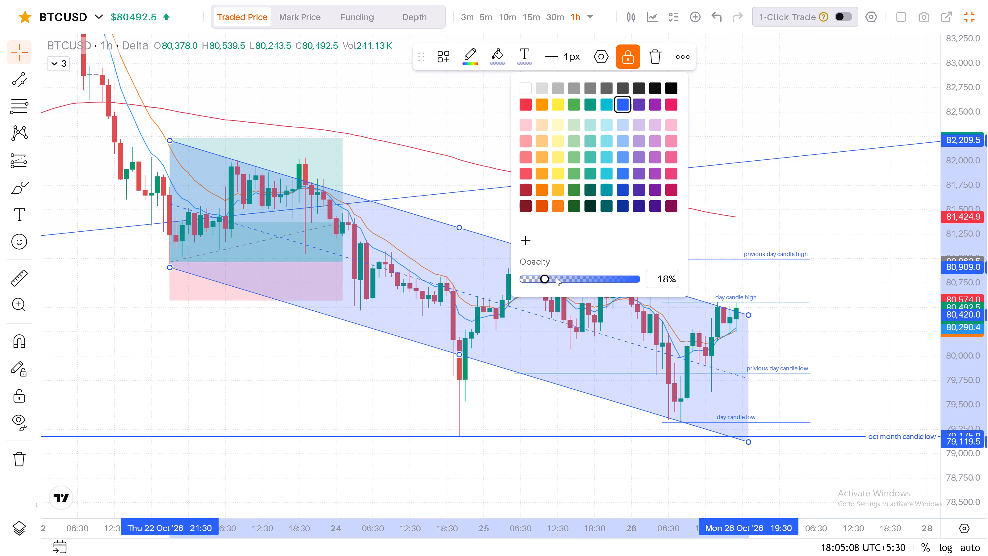
pyautogui.moveTo(557, 278); pyautogui.dragTo(550, 284)
pyautogui.click(550, 284)
pyautogui.click(760, 126)
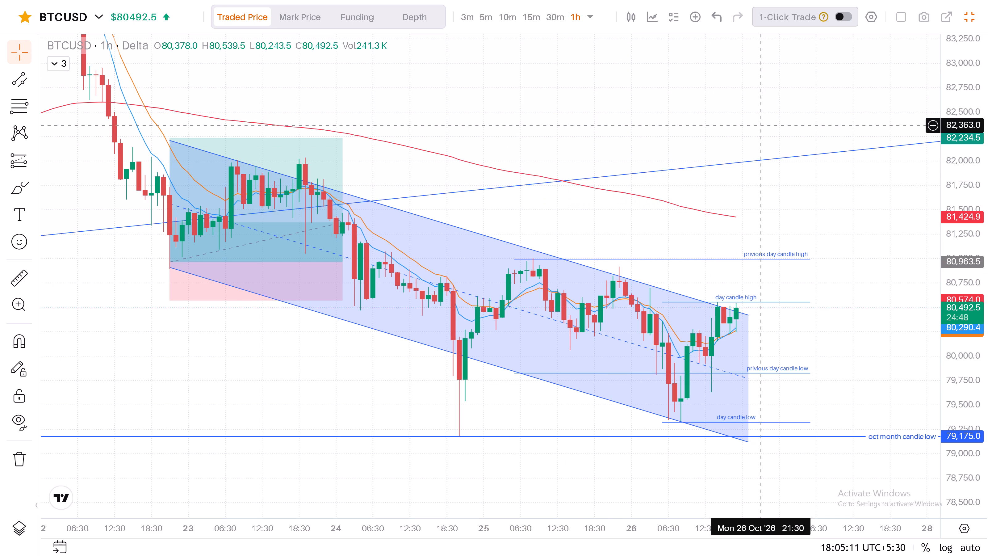
# Set the Parallel Channel's background fill opacity to 0%.
pyautogui.click(518, 244)
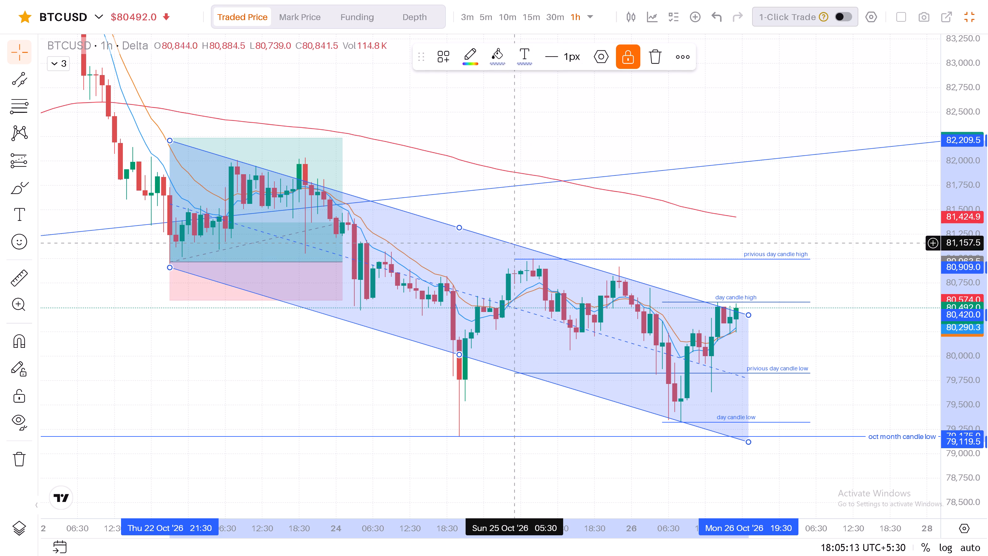
pyautogui.click(499, 61)
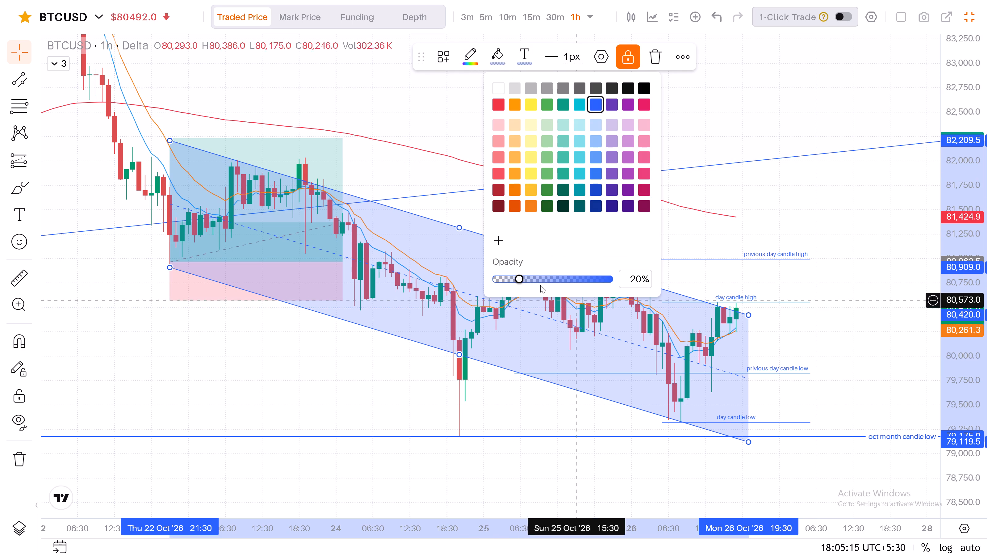
pyautogui.moveTo(518, 280); pyautogui.dragTo(496, 283)
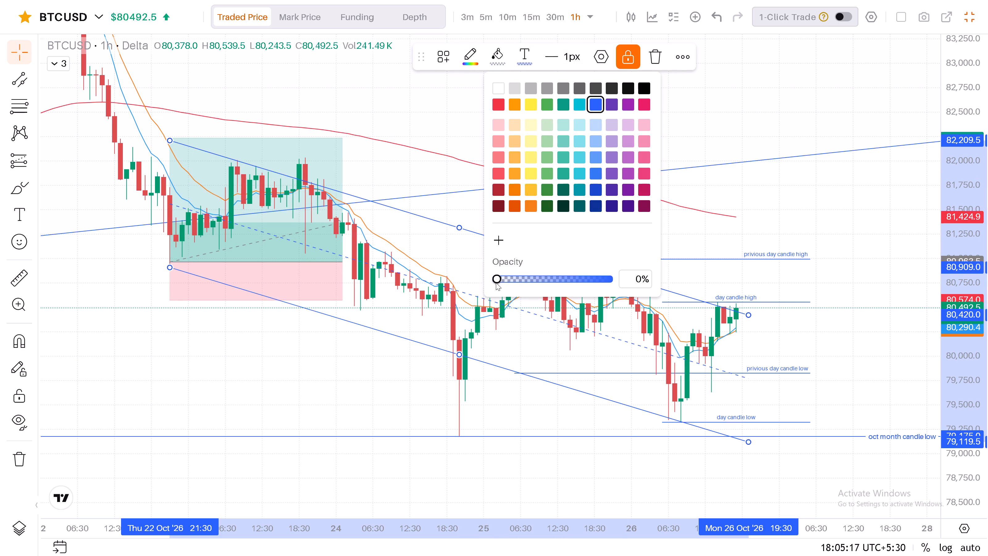
pyautogui.moveTo(496, 283); pyautogui.dragTo(496, 283)
pyautogui.tripleClick(496, 283)
pyautogui.click(496, 283)
pyautogui.middleClick(496, 283)
pyautogui.click(496, 283)
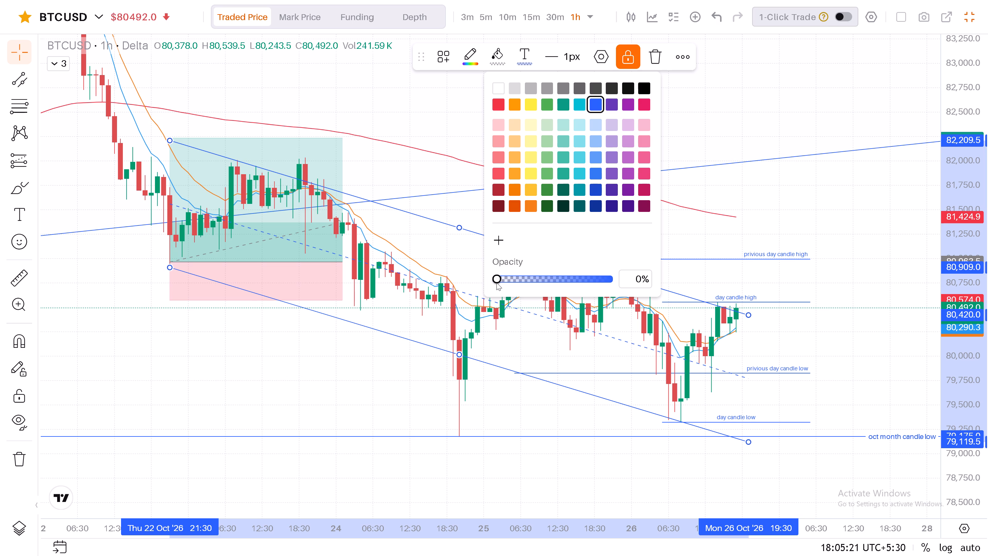
pyautogui.click(496, 283)
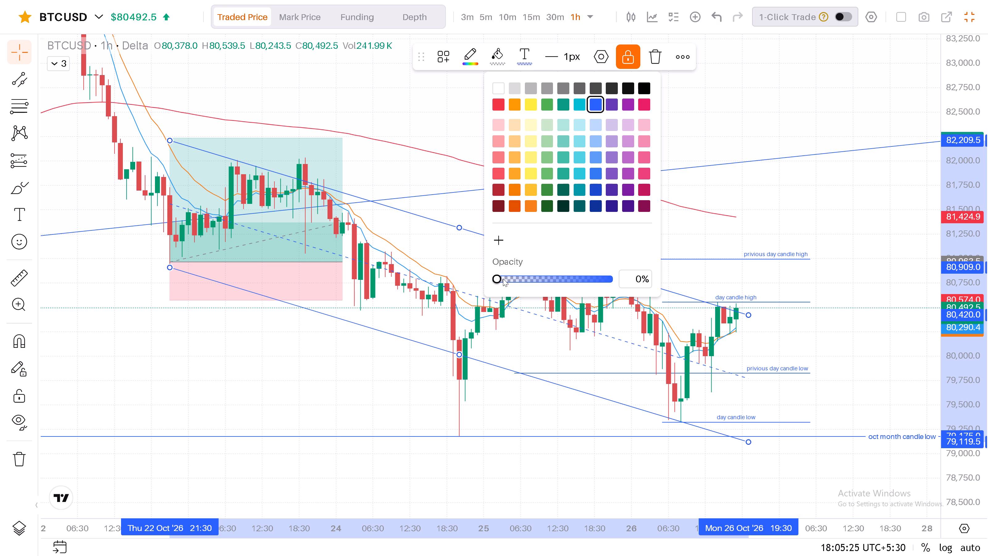
pyautogui.click(720, 124)
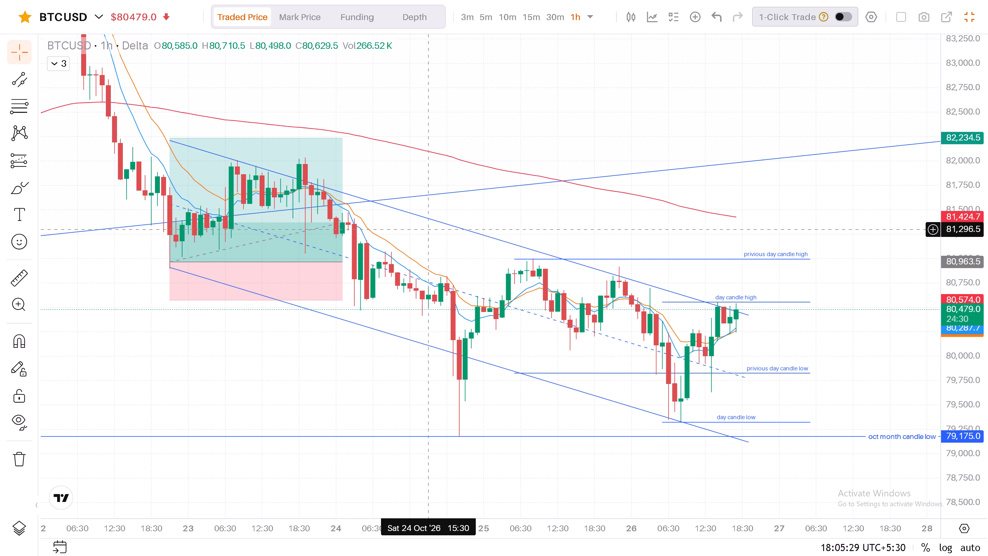
# Change the Parallel Channel's background fill colour to black.
pyautogui.click(439, 221)
pyautogui.click(496, 61)
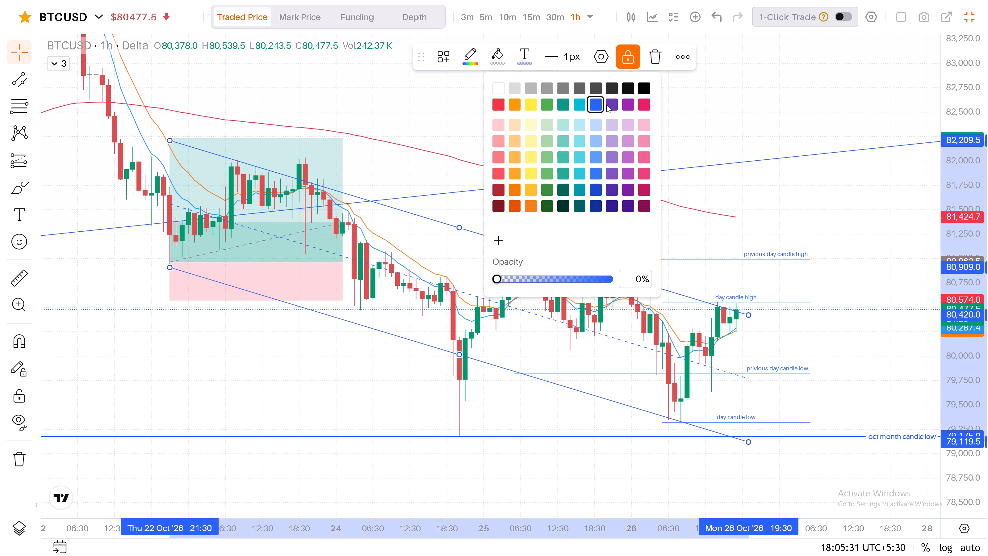
pyautogui.click(648, 86)
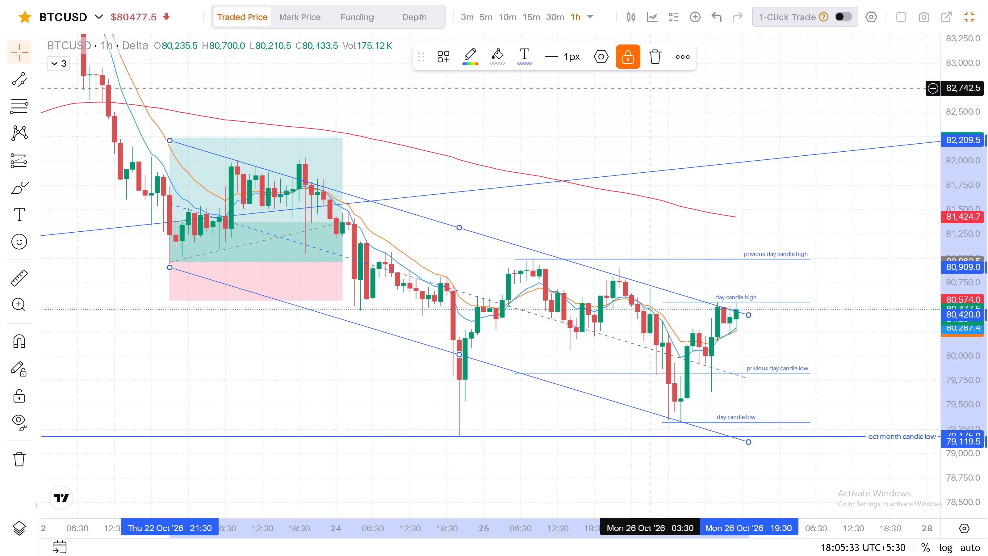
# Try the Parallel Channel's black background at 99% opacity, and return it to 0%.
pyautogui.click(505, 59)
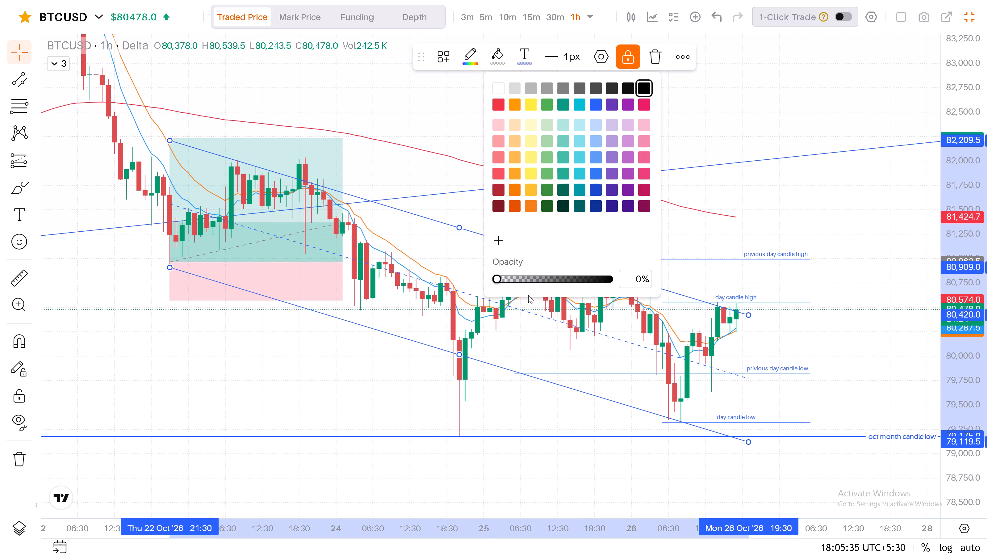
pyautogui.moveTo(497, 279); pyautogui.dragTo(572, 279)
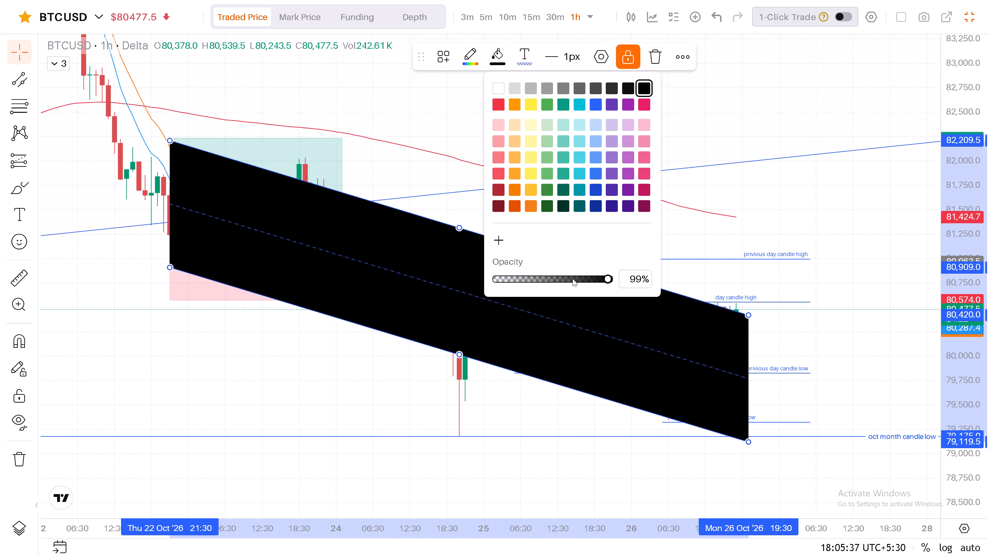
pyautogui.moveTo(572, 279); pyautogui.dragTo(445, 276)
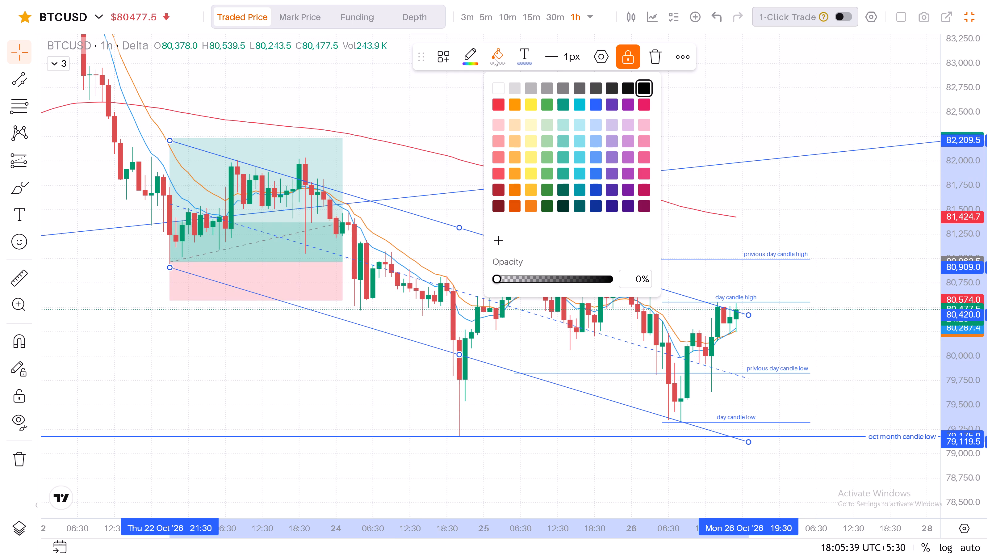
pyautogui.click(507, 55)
# Change the Parallel Channel's line colour to black and deselect the channel.
pyautogui.click(478, 57)
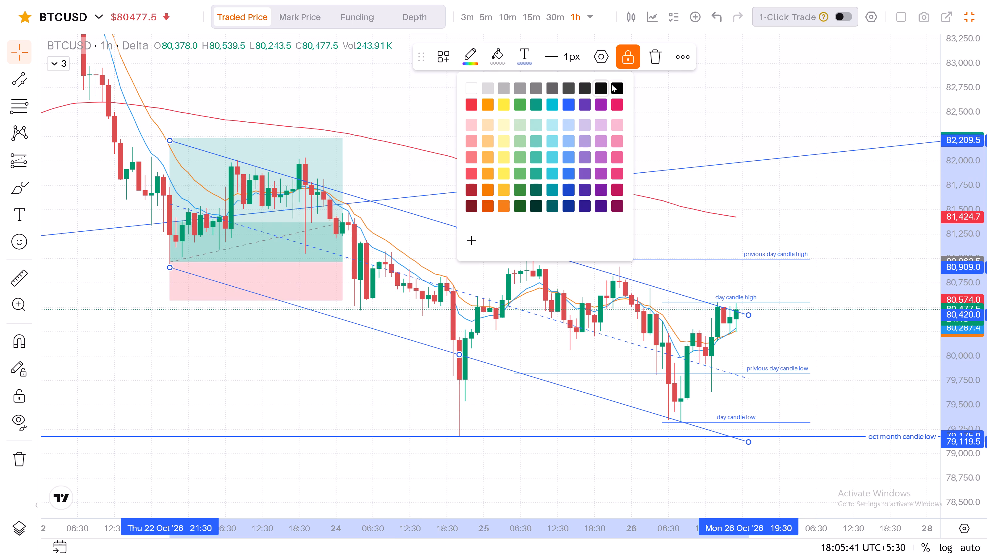
pyautogui.click(617, 86)
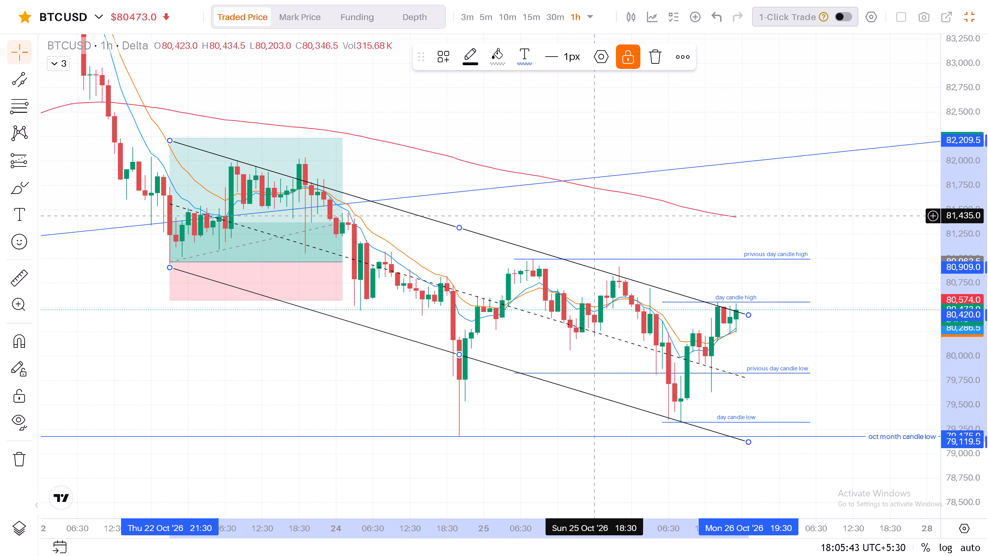
pyautogui.click(596, 216)
# Examine BTCUSD's 1-hour price action within the descending channel and around the marked day high and low levels.
pyautogui.moveTo(601, 221); pyautogui.dragTo(591, 217)
pyautogui.click(591, 217)
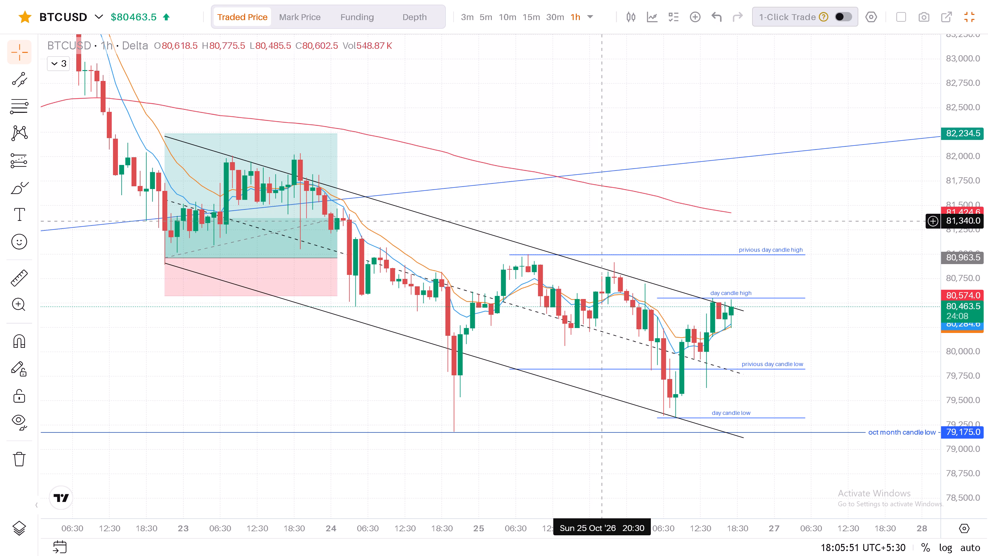
pyautogui.moveTo(607, 230); pyautogui.dragTo(597, 208)
pyautogui.tripleClick(597, 208)
pyautogui.click(597, 208)
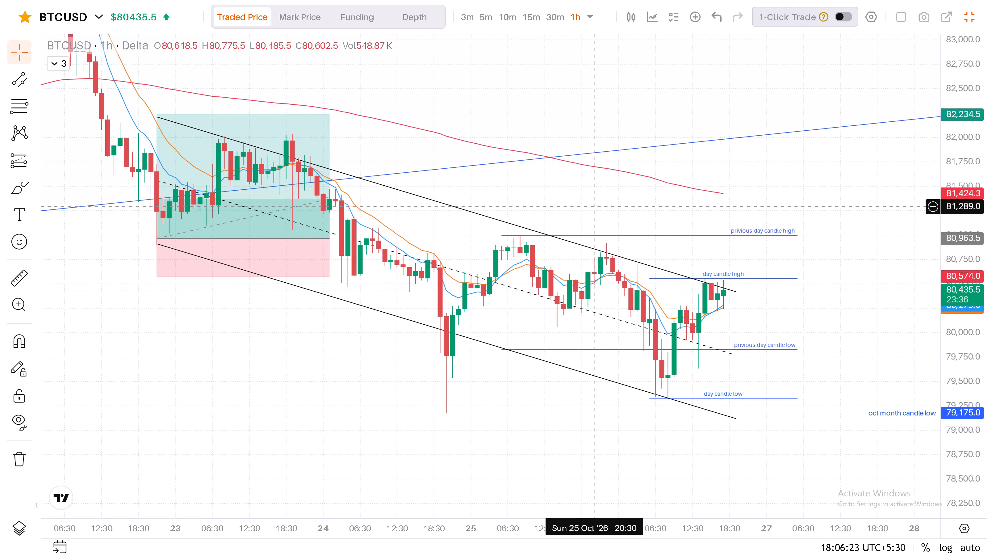
pyautogui.moveTo(573, 214); pyautogui.dragTo(580, 174)
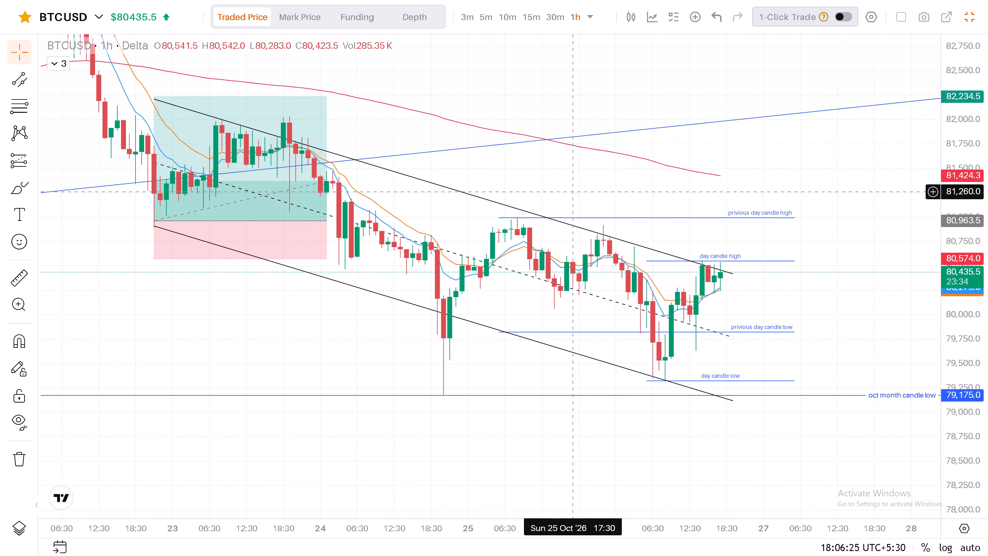
pyautogui.moveTo(580, 174); pyautogui.dragTo(581, 173)
pyautogui.doubleClick(581, 173)
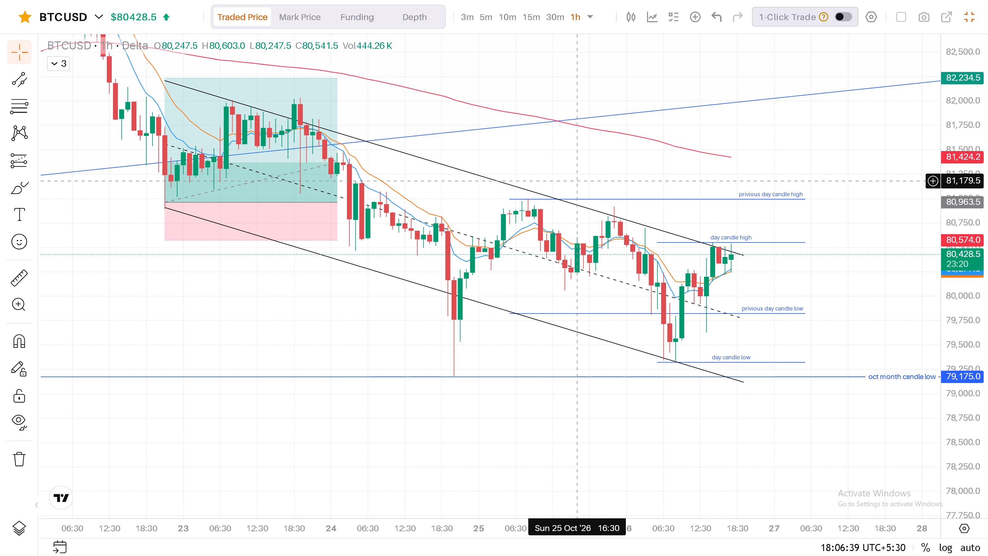
# Exit the full-screen chart view to return to the BTCUSD trading page.
pyautogui.click(972, 16)
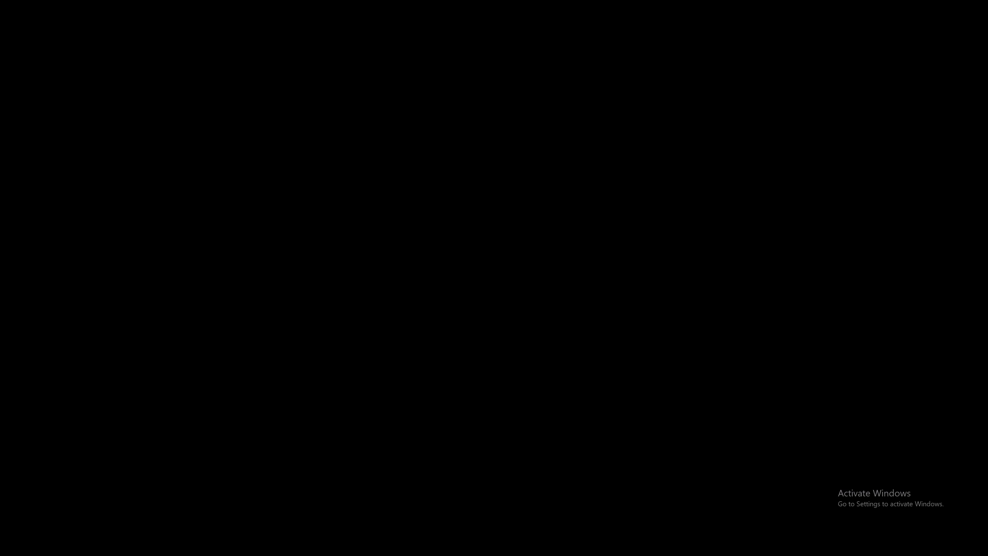
pyautogui.moveTo(764, 336); pyautogui.dragTo(762, 323)
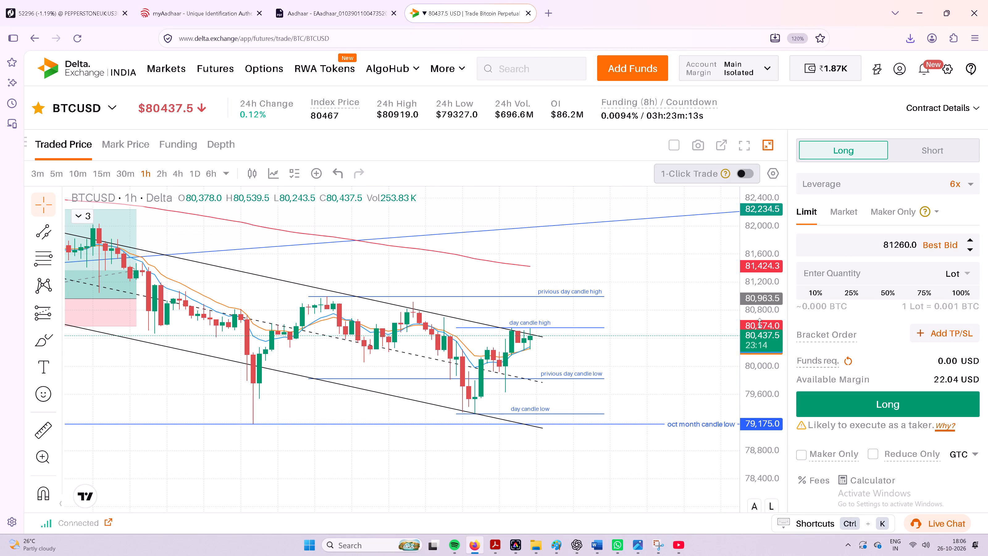
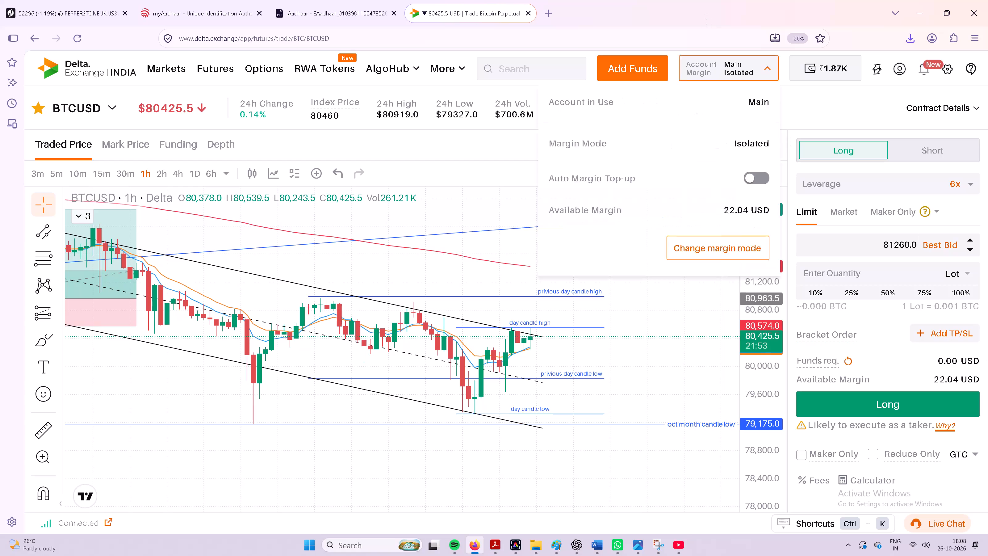
# Switch to YouTube, toggle playback of the Alpha Waves live stream, and return to the BTCUSD trading page.
pyautogui.click(675, 555)
pyautogui.click(484, 274)
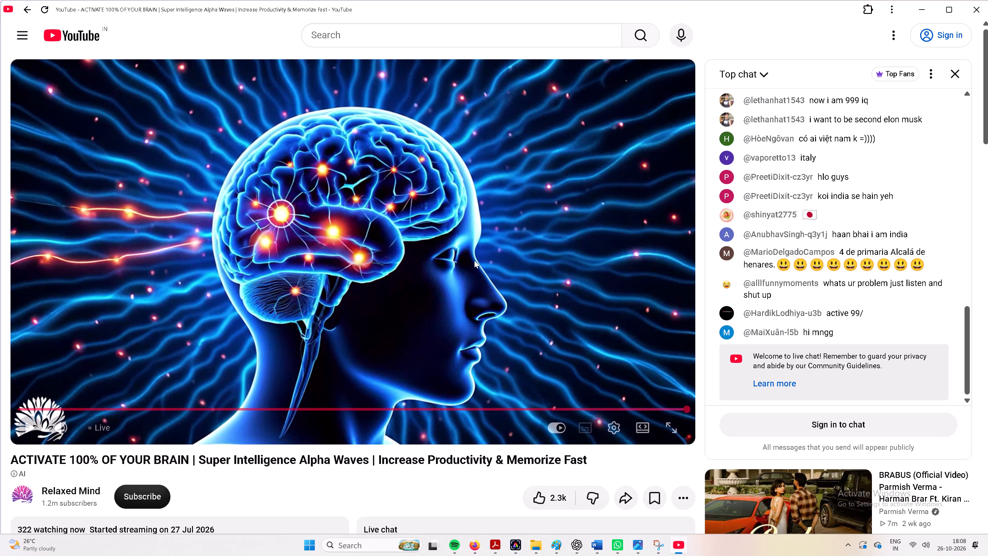
pyautogui.click(680, 548)
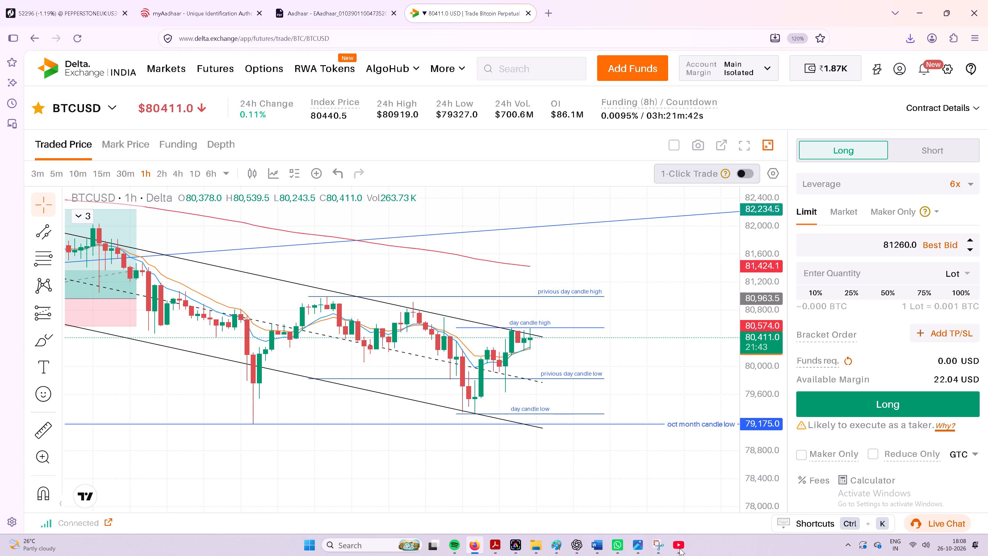
# Review the account's Stop Orders and Order History below the BTCUSD chart, and return to the chart.
pyautogui.moveTo(623, 283); pyautogui.dragTo(665, 274)
pyautogui.tripleClick(665, 274)
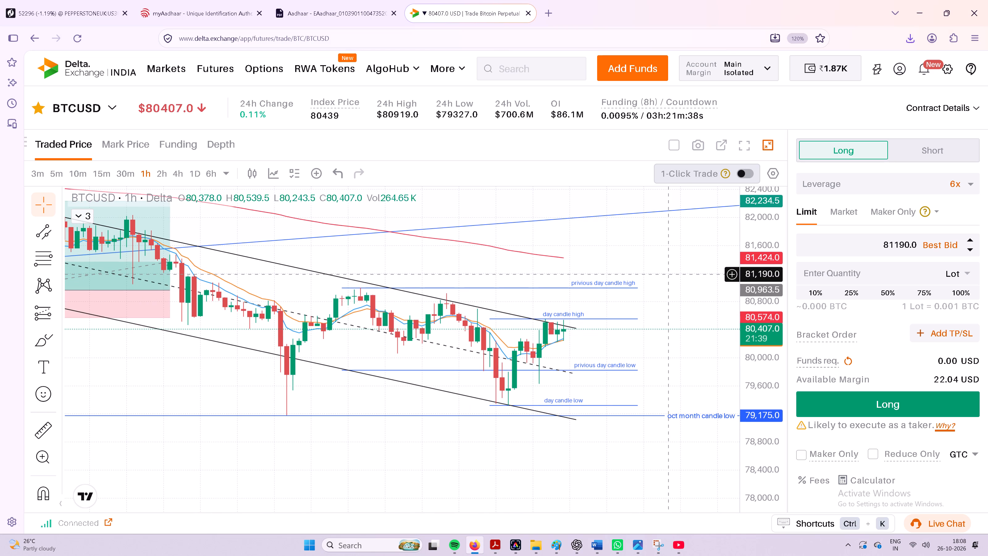
pyautogui.scroll(-4, 821, 101)
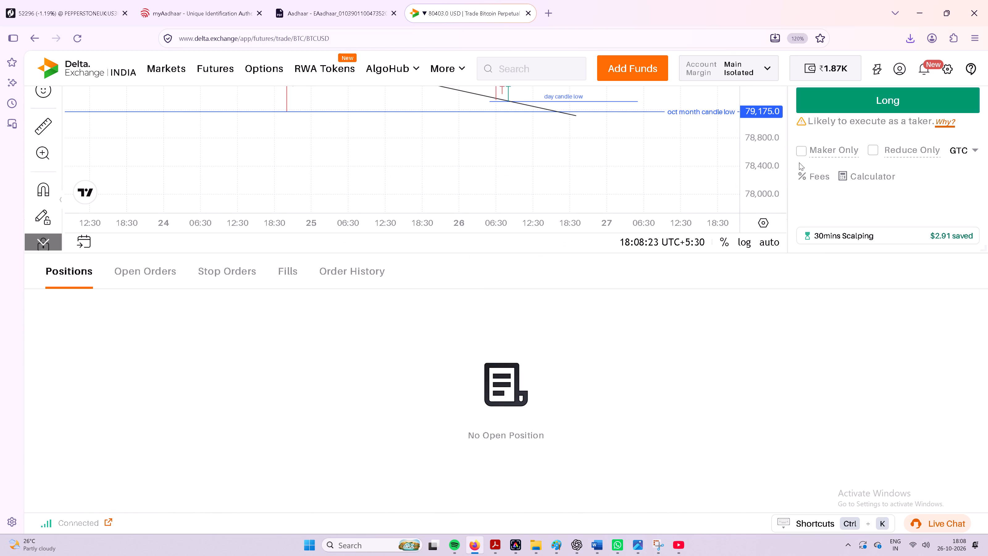
pyautogui.click(225, 274)
pyautogui.click(355, 269)
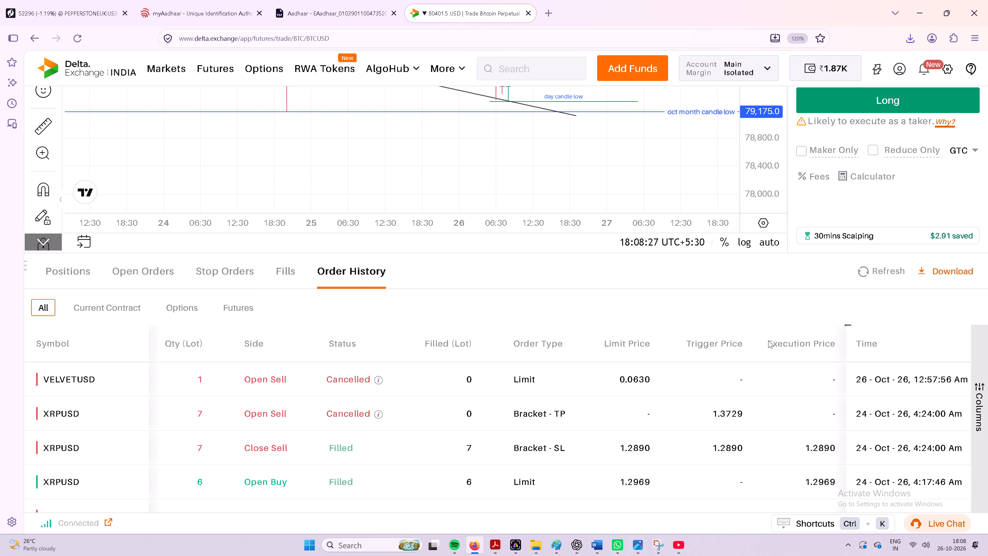
pyautogui.scroll(6, 768, 319)
# Switch the BTCUSD 1-hour chart to full-screen mode.
pyautogui.click(742, 151)
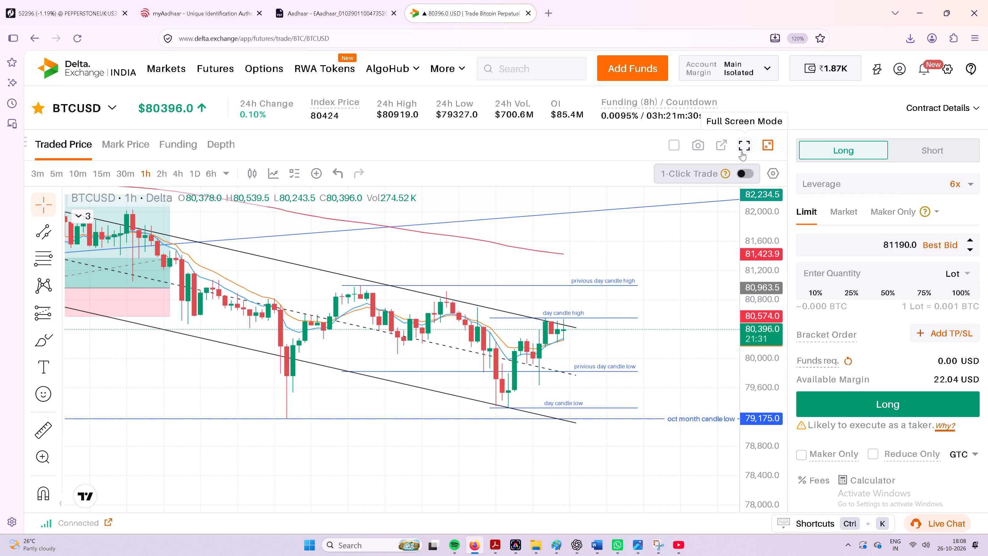
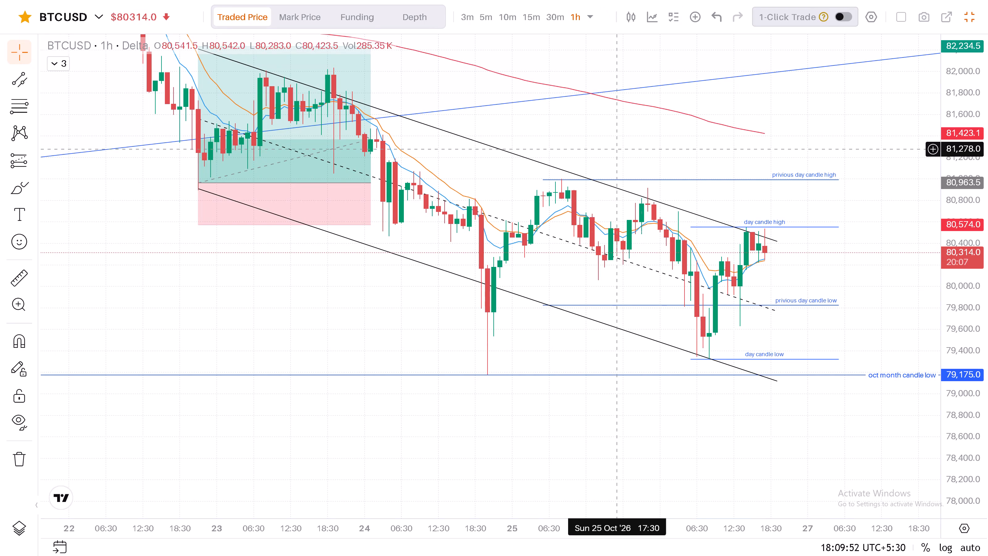
# View BTCUSD's Mark Price chart, return to its Traded Price chart, and open its Funding chart.
pyautogui.doubleClick(299, 12)
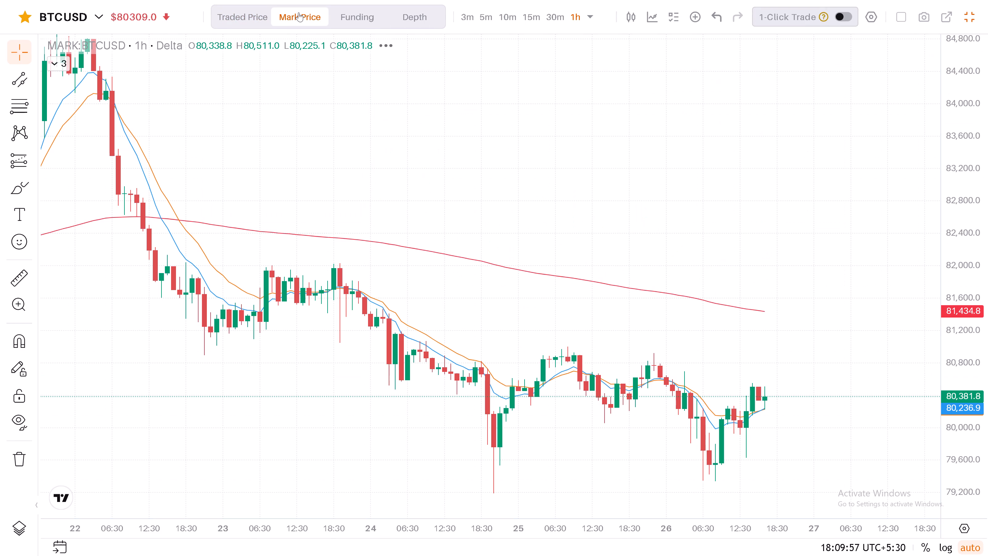
pyautogui.click(249, 15)
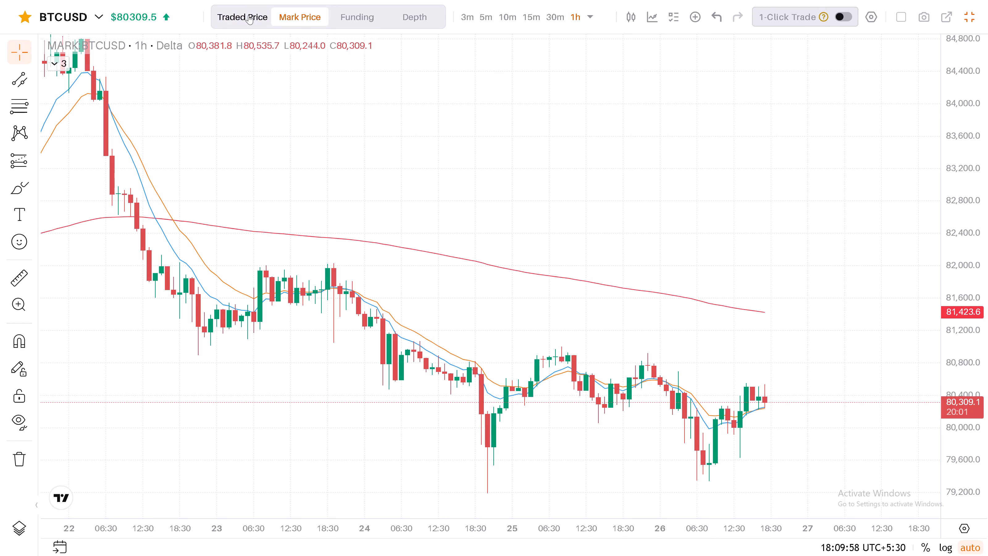
pyautogui.click(371, 13)
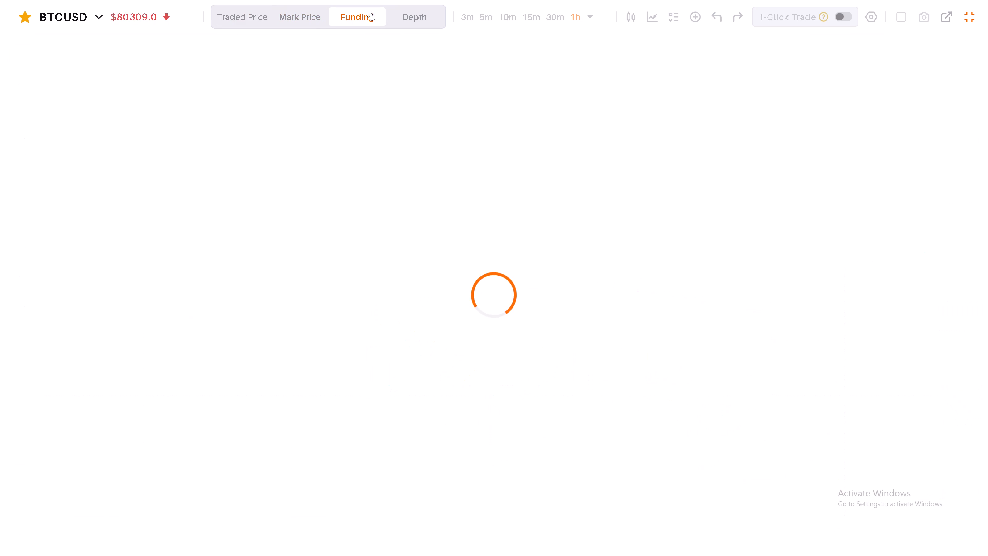